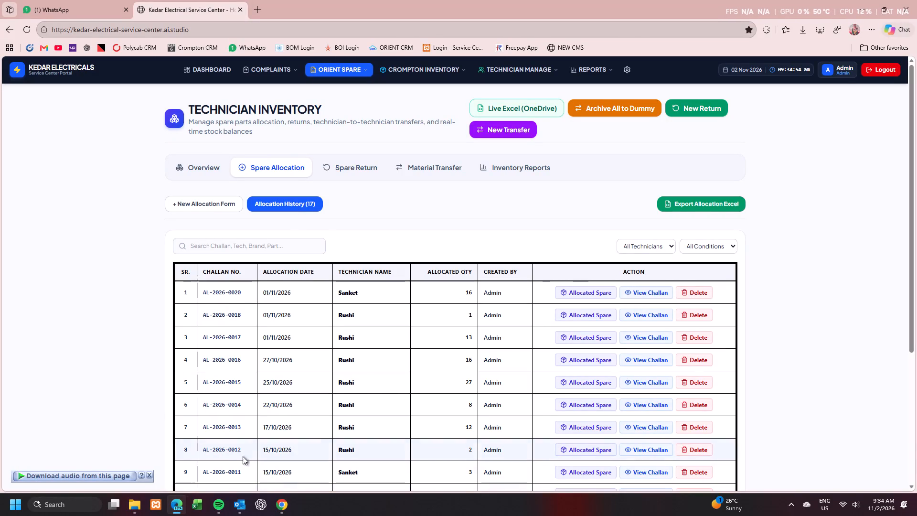
Switch to Chrome and leave the playing YouTube video by going to the YouTube home page.
click(280, 507)
click(309, 5)
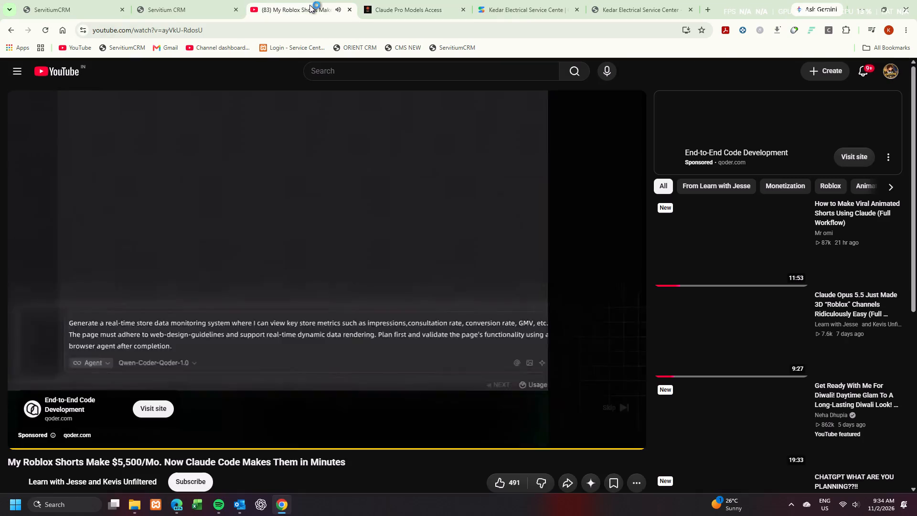
click(55, 70)
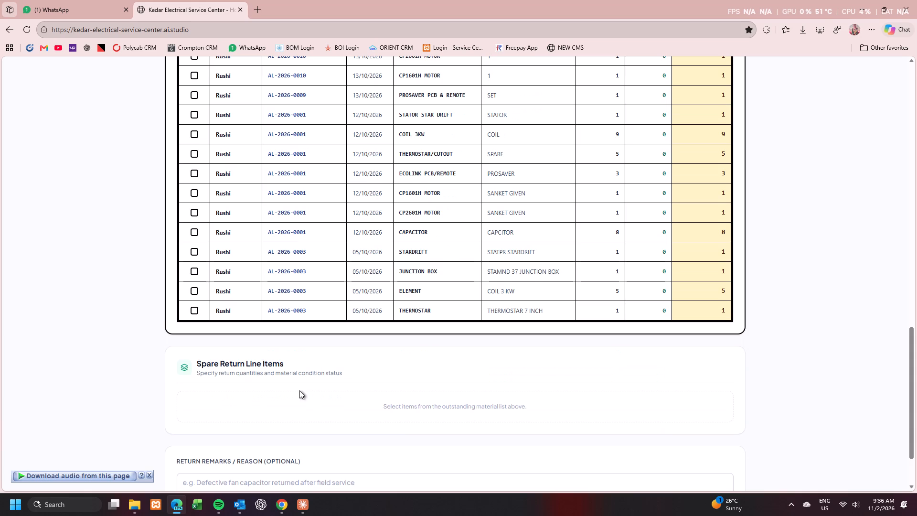
click(192, 312)
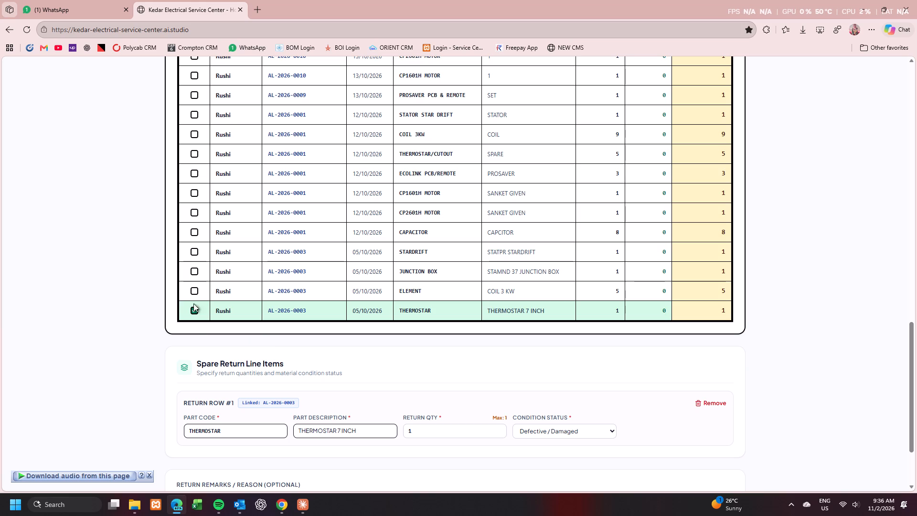
scroll(343, 278, up, 1)
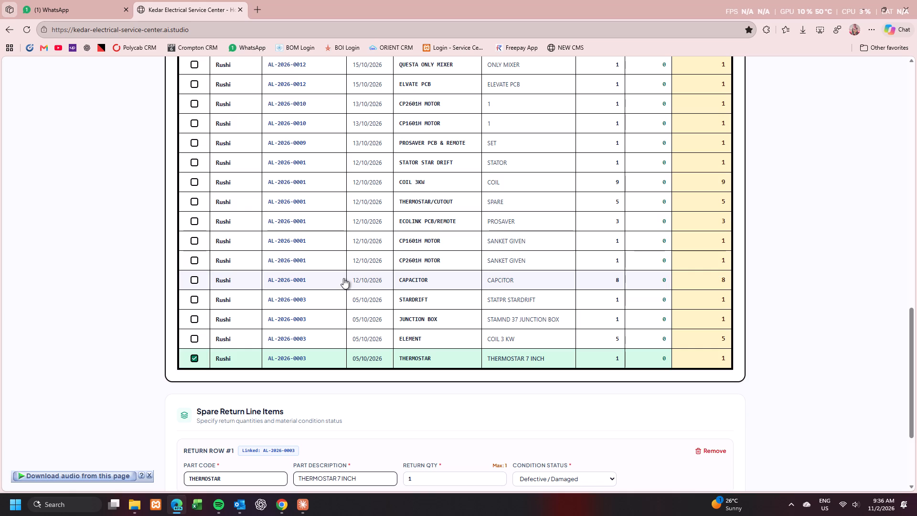
click(198, 341)
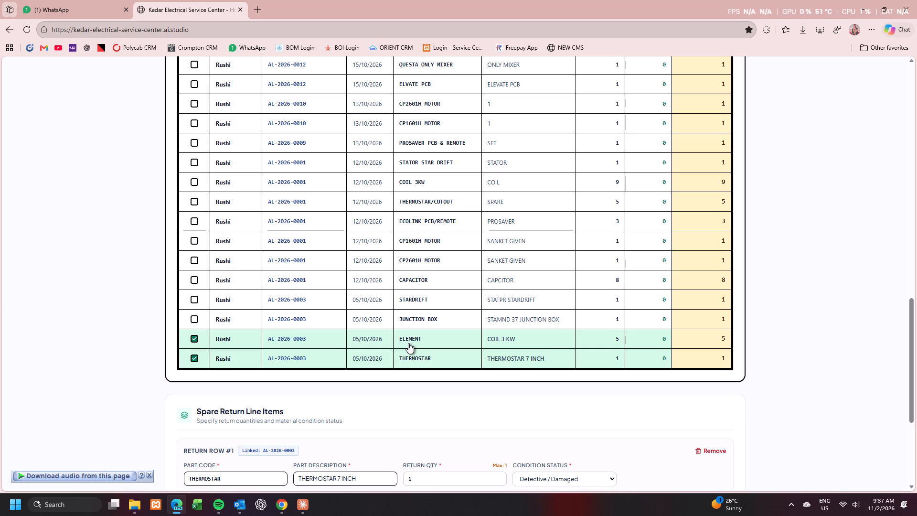
Select the THERMOSTAR/CUTOUT and CP2601H MOTOR rows of allocation AL-2026-0001 and the 65 L COOLER MOTOR row of AL-2026-0013 for return.
click(195, 202)
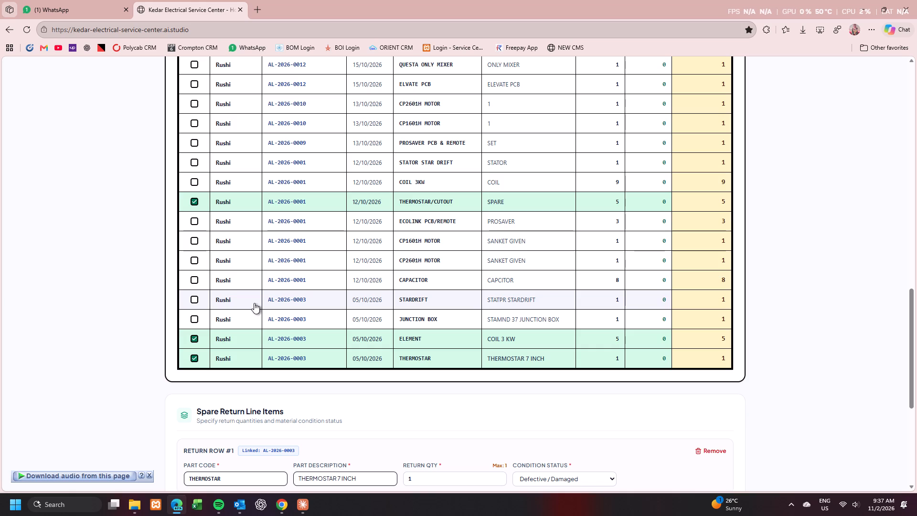
scroll(254, 303, up, 1)
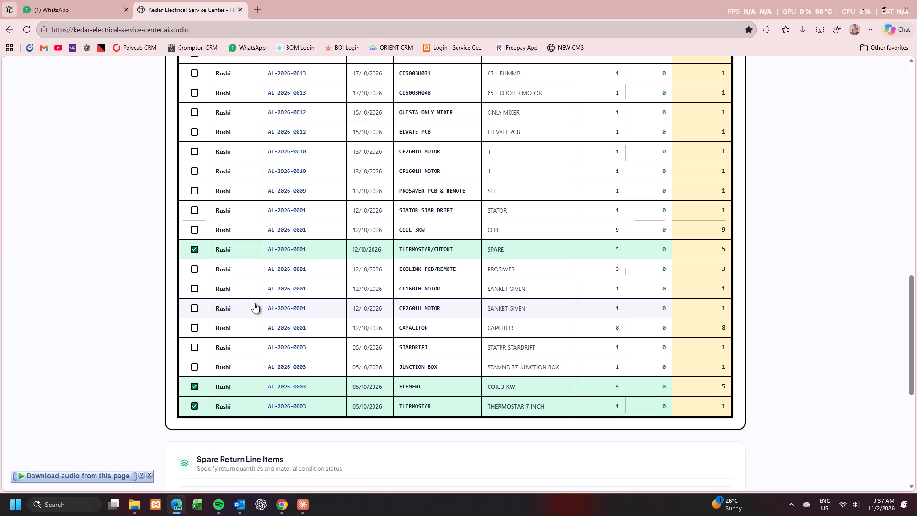
scroll(254, 303, up, 1)
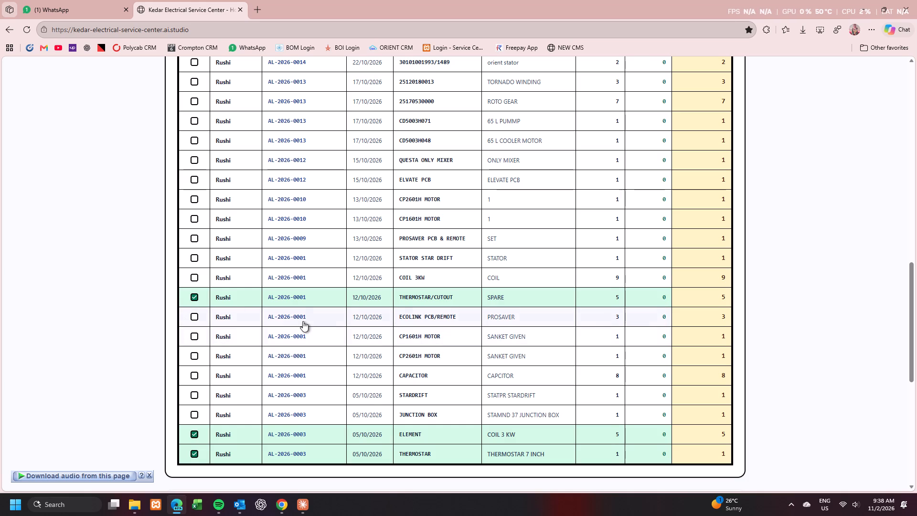
scroll(303, 321, up, 2)
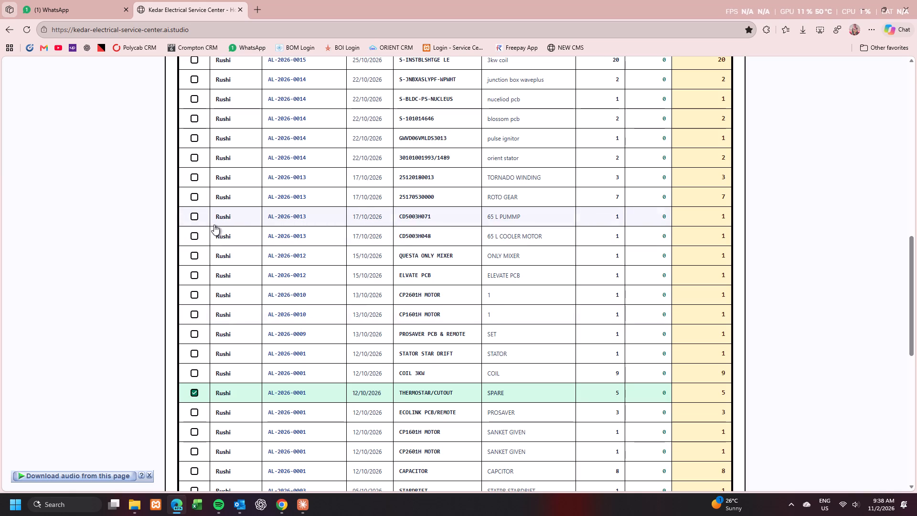
click(193, 236)
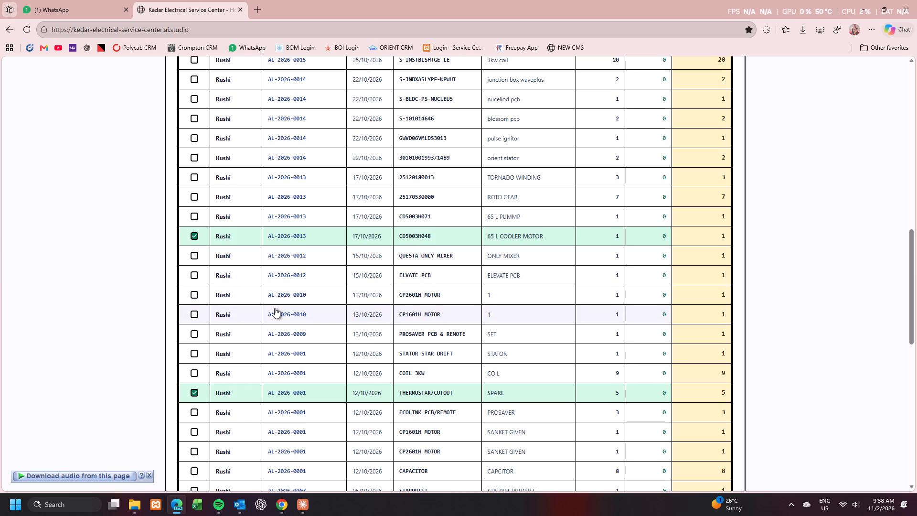
scroll(275, 308, down, 2)
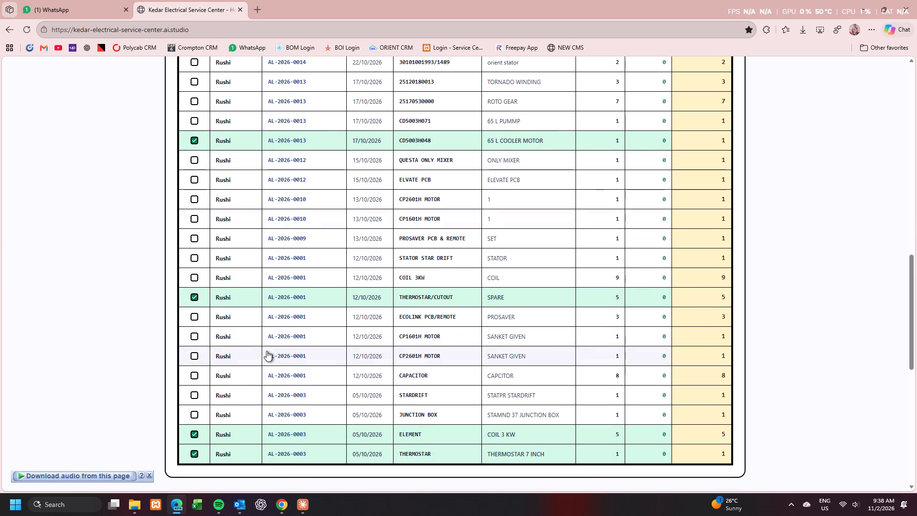
click(193, 357)
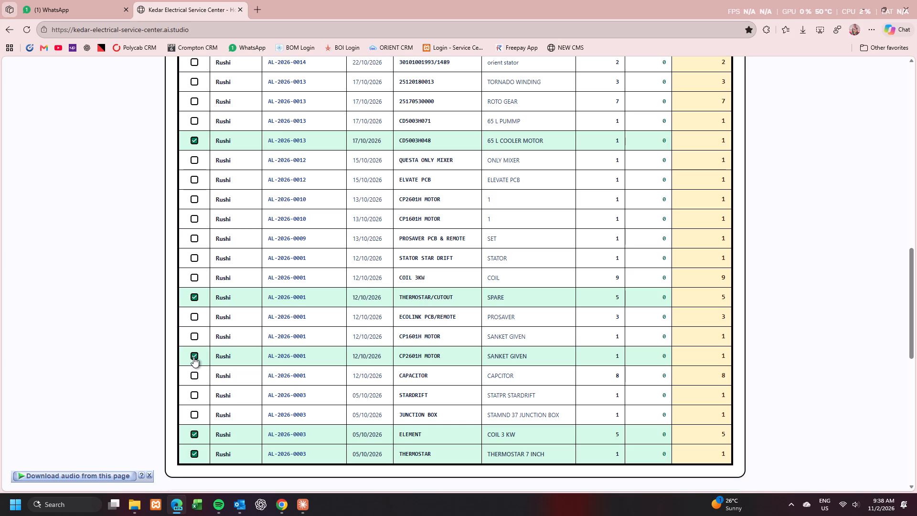
Select the 65 L PUMMP row of allocation AL-2026-0013 and the blossom pcb row of AL-2026-0014 for return.
scroll(352, 281, up, 1)
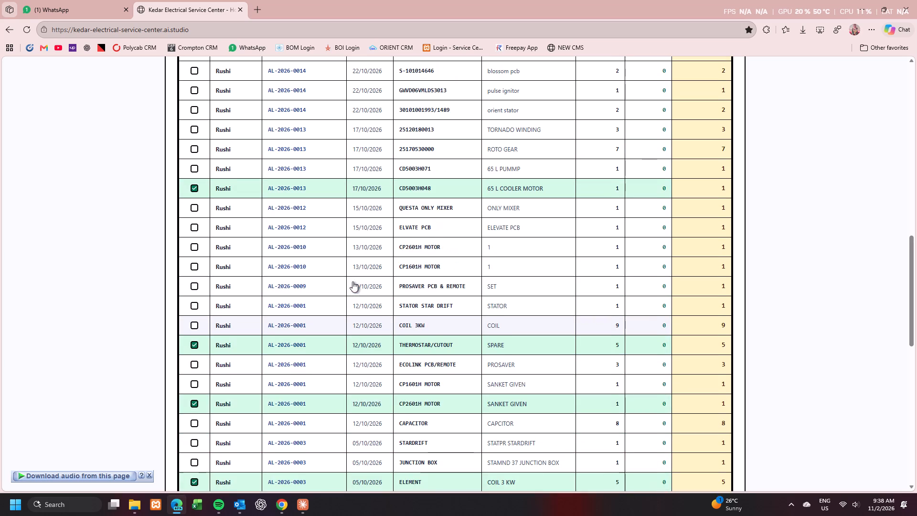
click(196, 169)
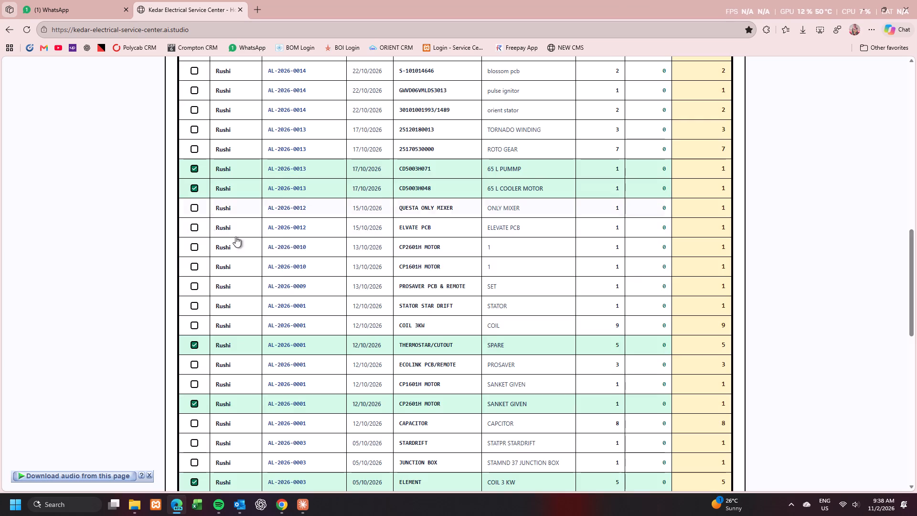
scroll(288, 241, up, 1)
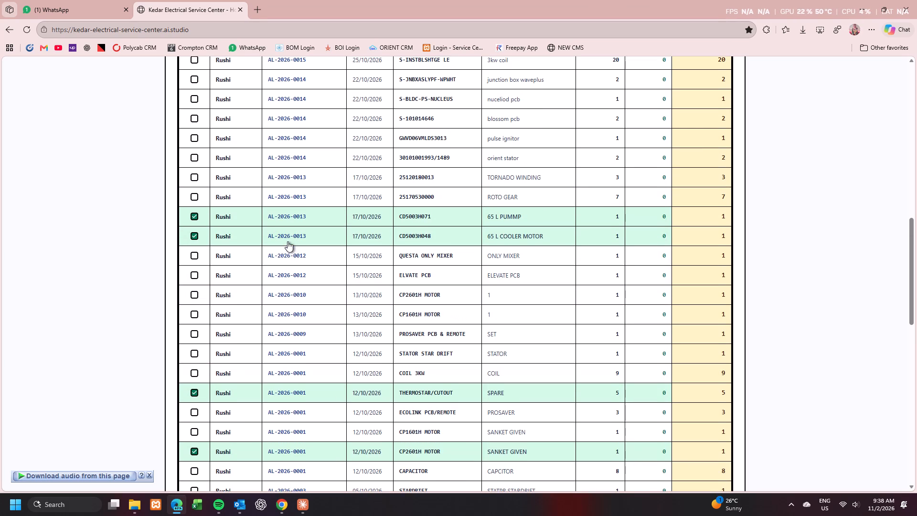
scroll(288, 241, up, 1)
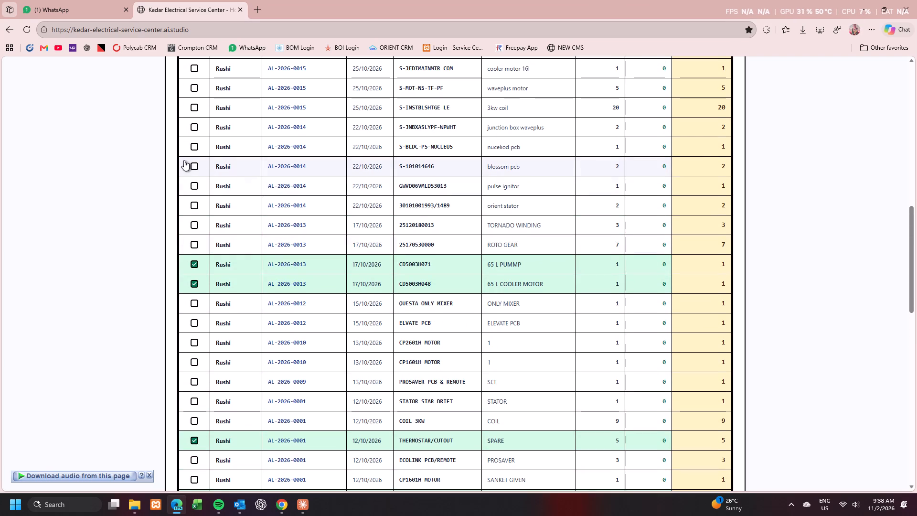
click(196, 168)
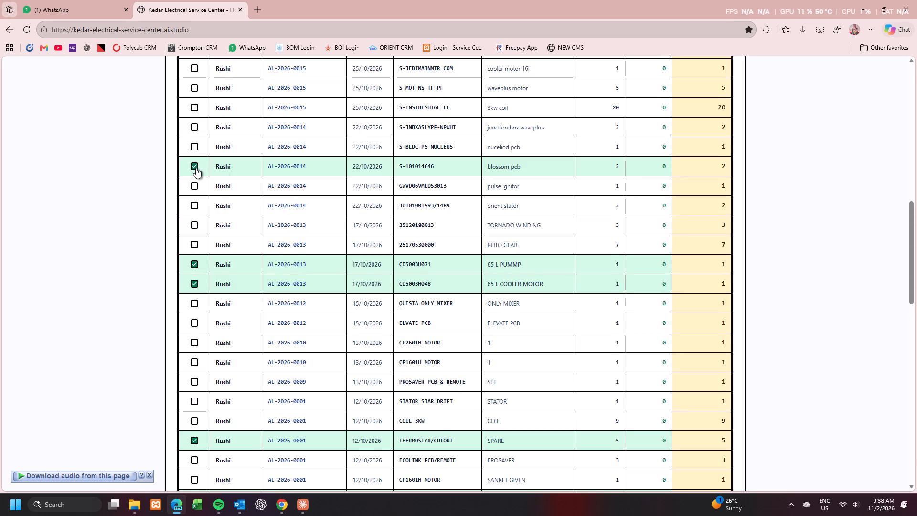
Search the page for "torpe" and select the TORPEDO MOTOR row of allocation AL-2026-0016 for return.
scroll(302, 220, up, 1)
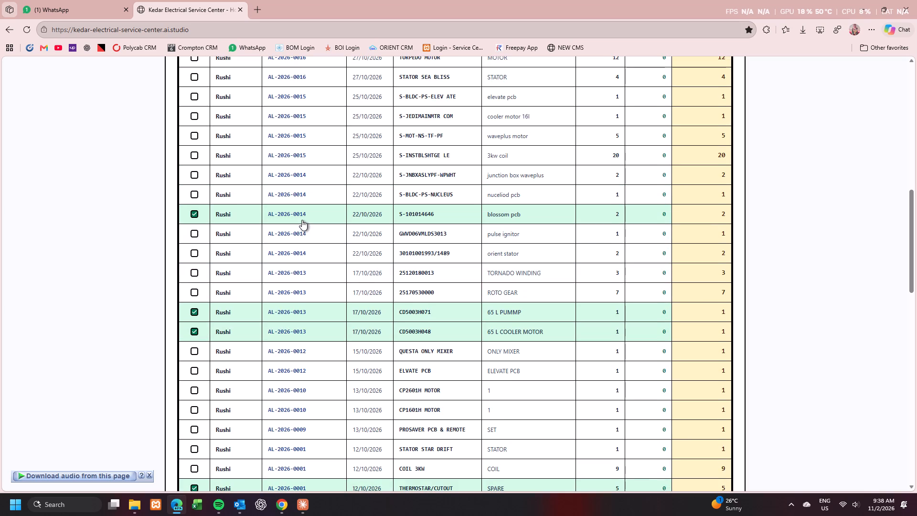
scroll(362, 213, up, 1)
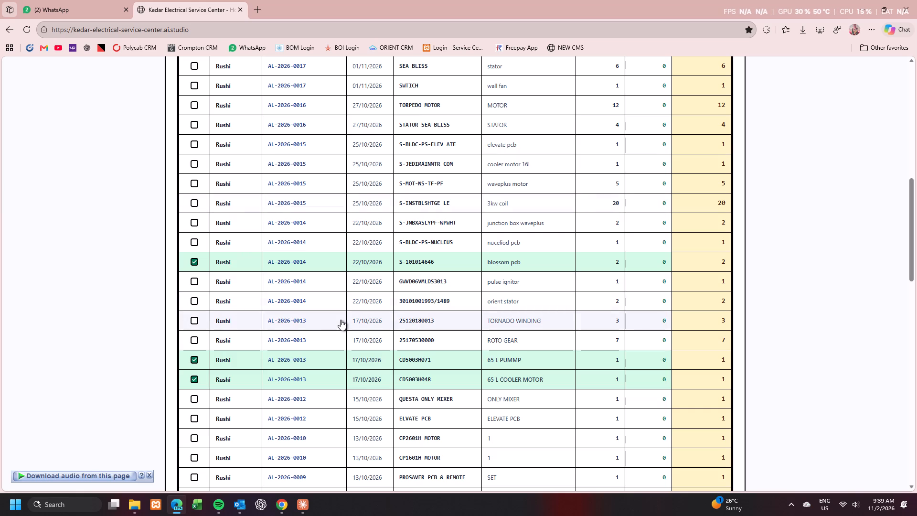
key(ctrl+f)
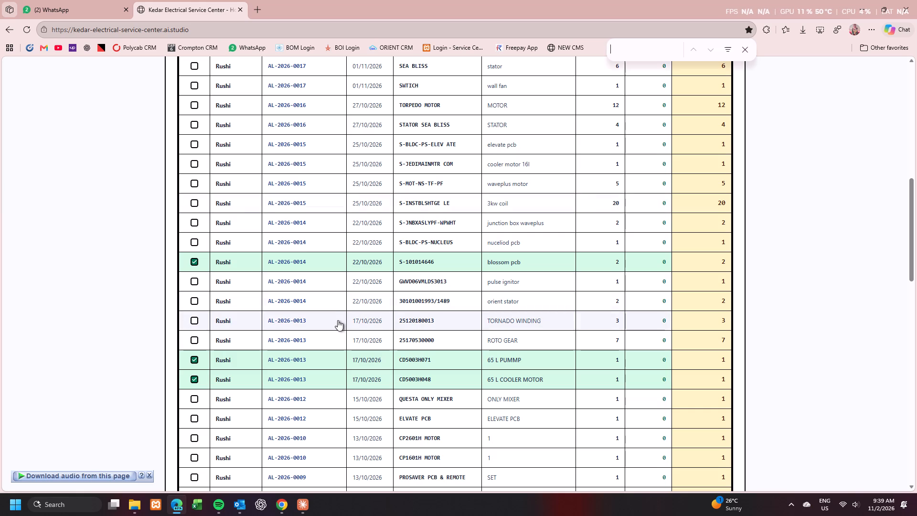
key(BackSpace)
text(tor)
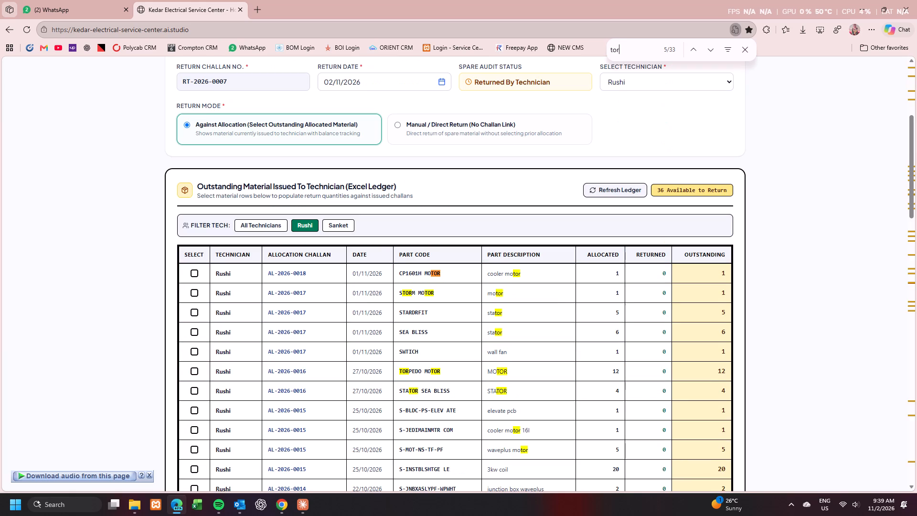
key(bracketleft)
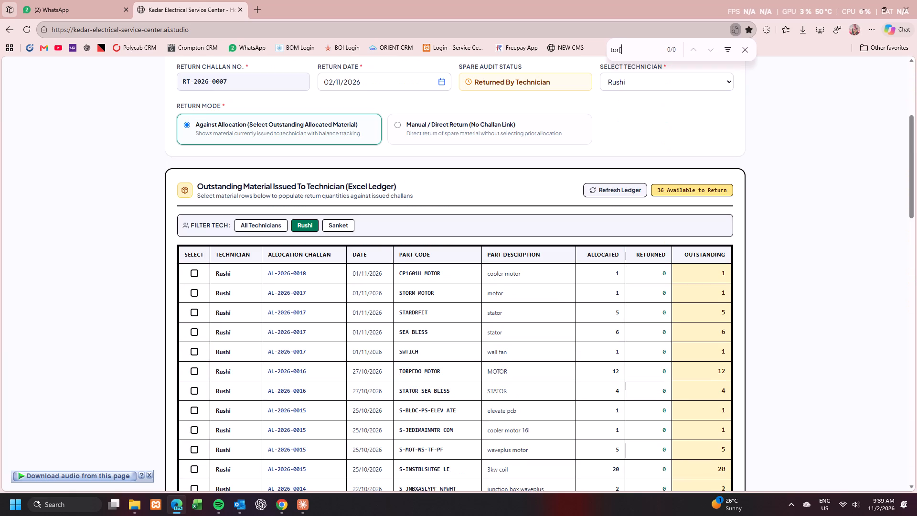
key(BackSpace)
key(o)
key(BackSpace)
text(pe)
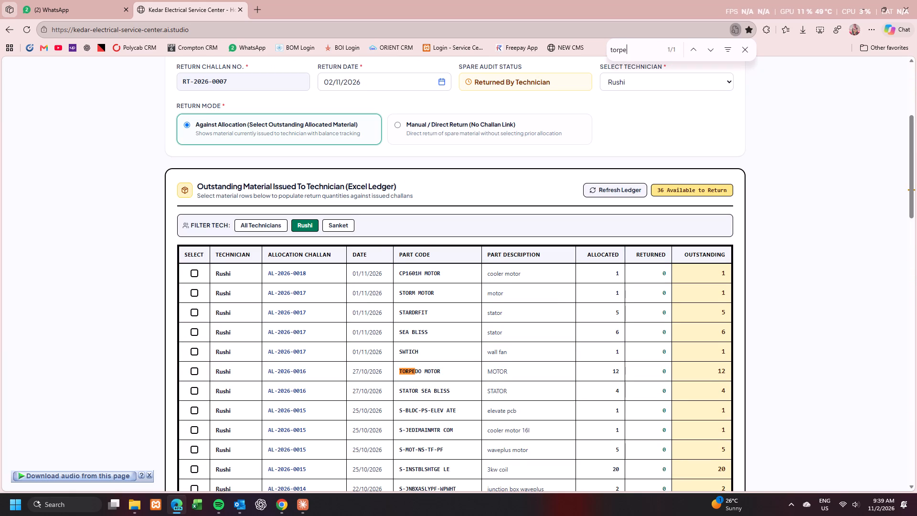
click(191, 372)
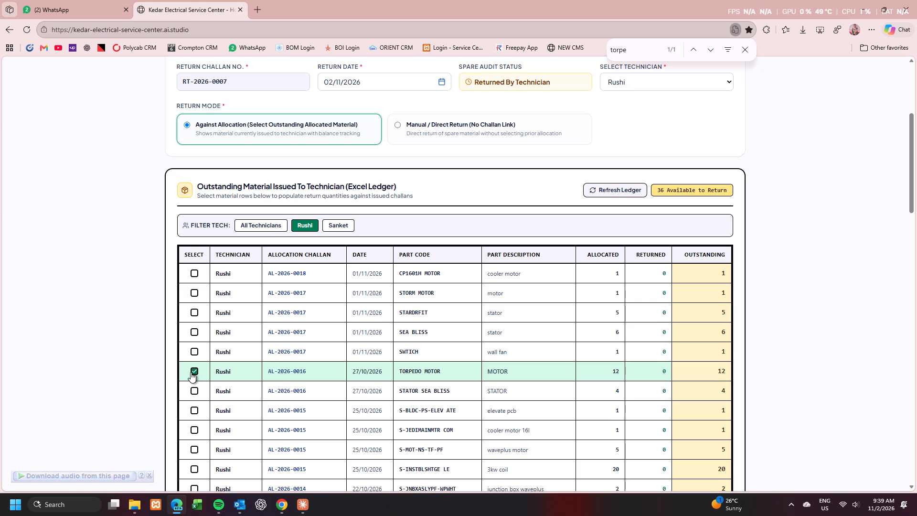
Search the page for "stator", go through the matches and select the STATOR STAR DRIFT row of allocation AL-2026-0001 for return.
key(ctrl+v)
key(ctrl+f)
key(BackSpace)
text(stator)
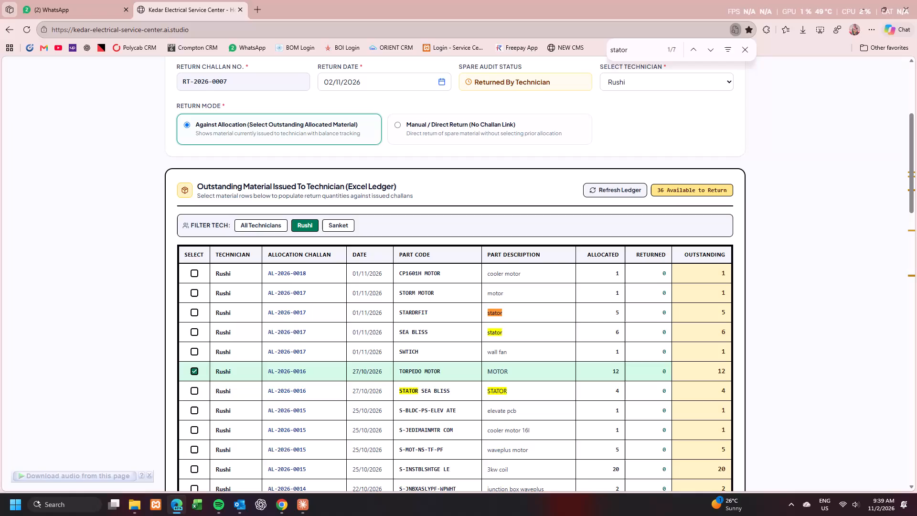
key(Return)
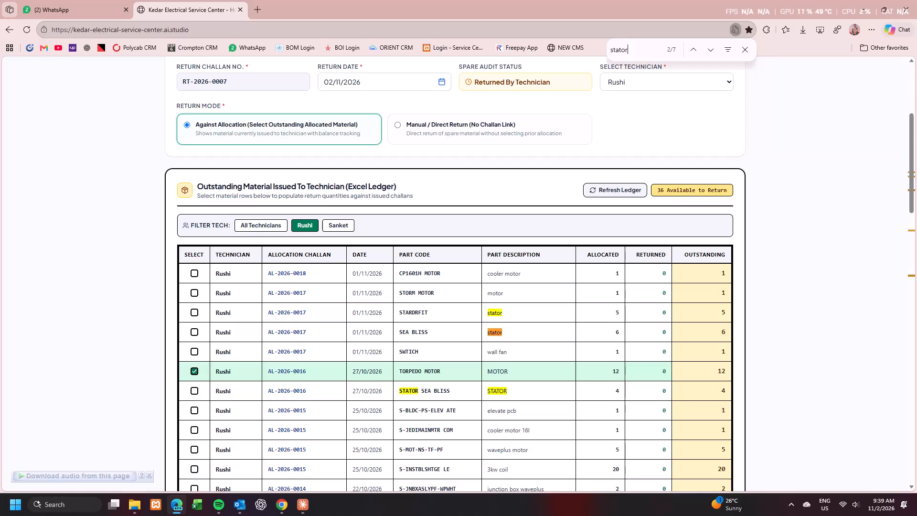
key(Return)
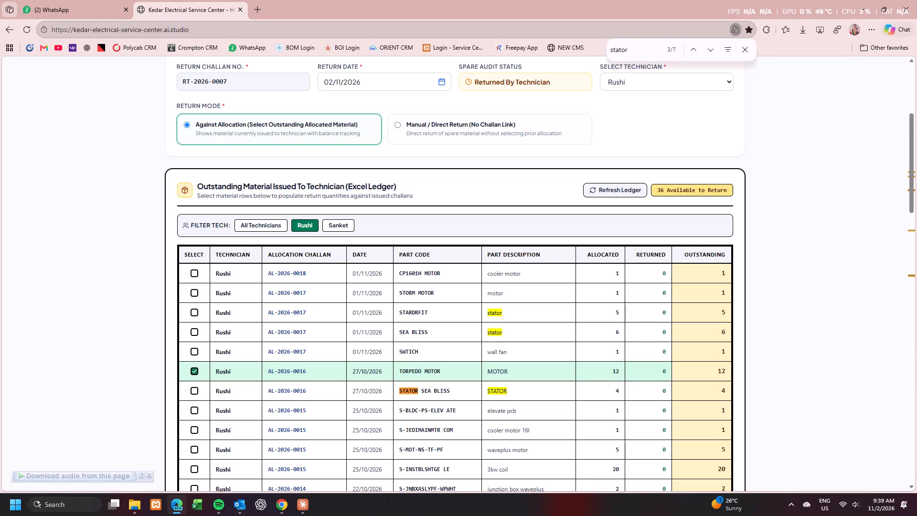
key(Return)
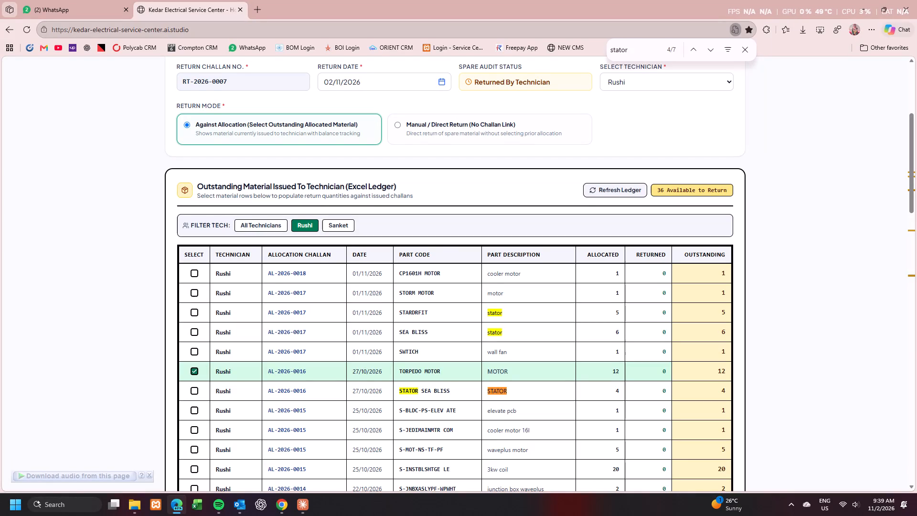
key(Return)
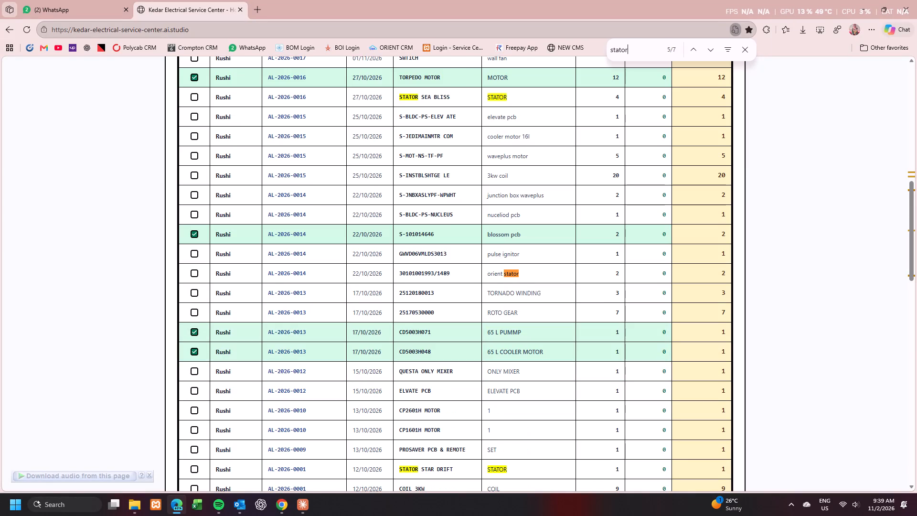
key(Return)
key(Return)
key(Return)
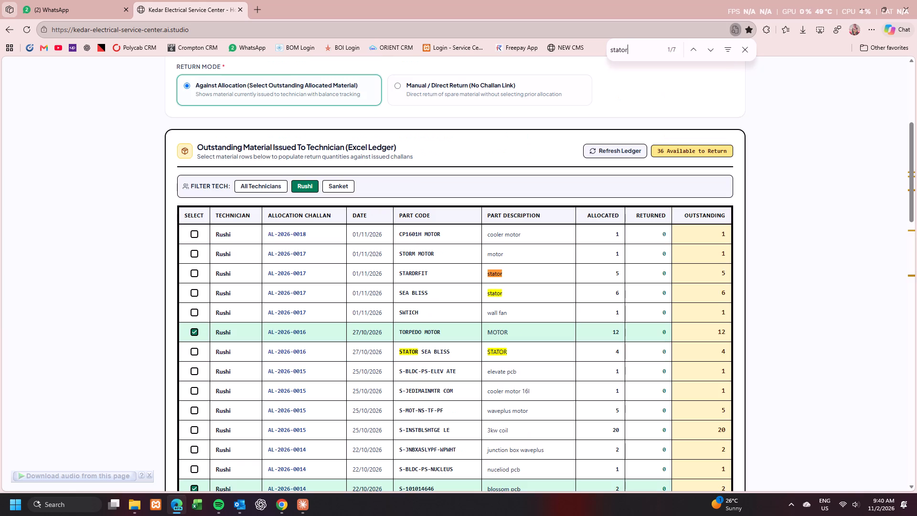
key(Return)
key(Return)
key(Return)
key(Return)
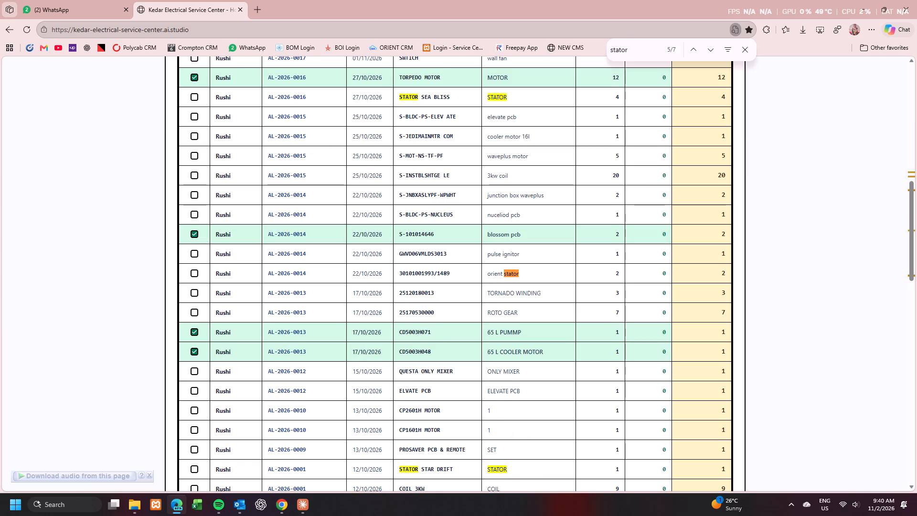
key(Return)
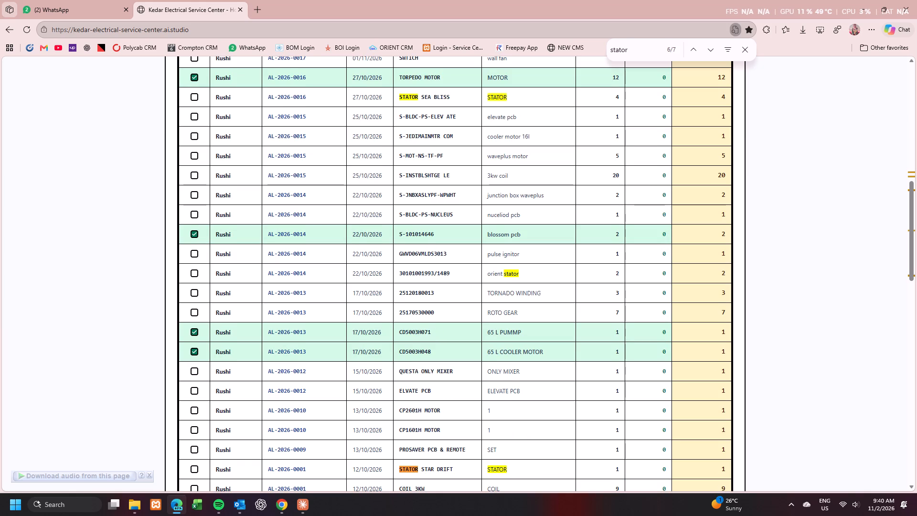
scroll(191, 372, up, 1)
scroll(212, 424, down, 4)
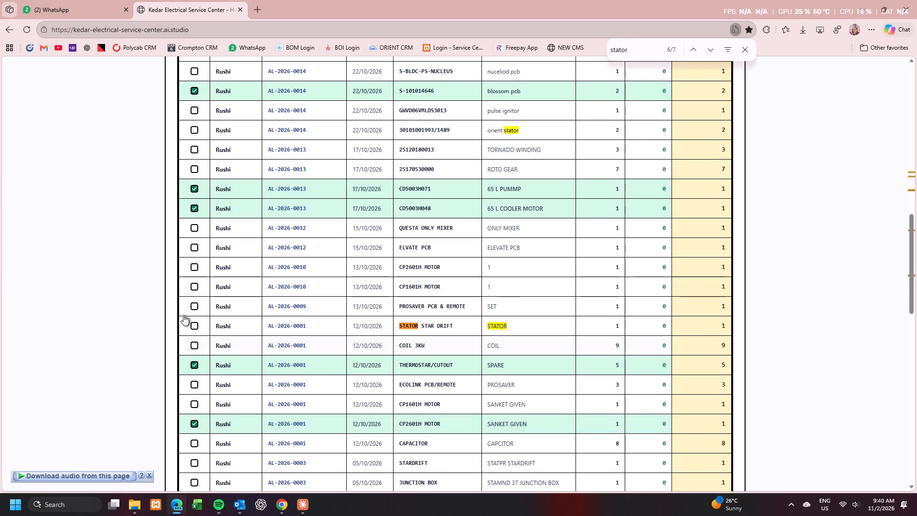
click(193, 326)
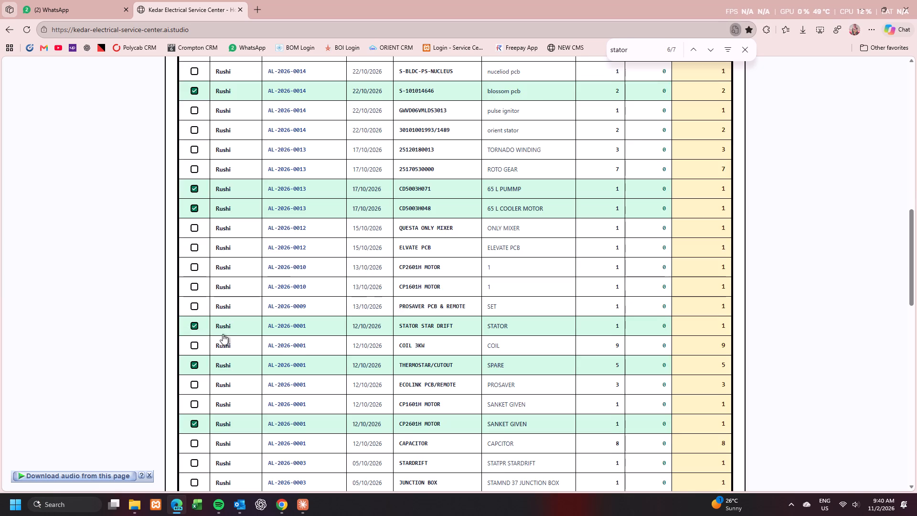
Select the STATOR SEA BLISS row of allocation AL-2026-0016 in the outstanding material ledger for return.
scroll(234, 334, down, 4)
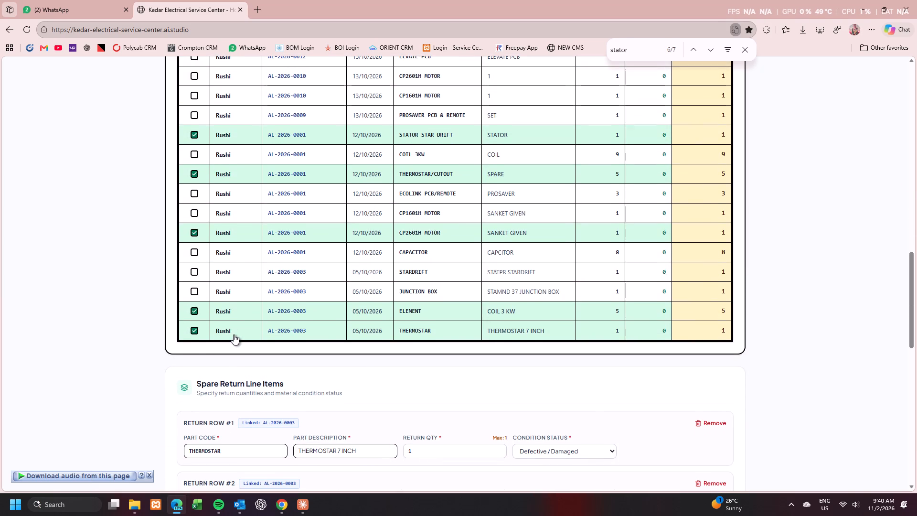
scroll(234, 334, up, 9)
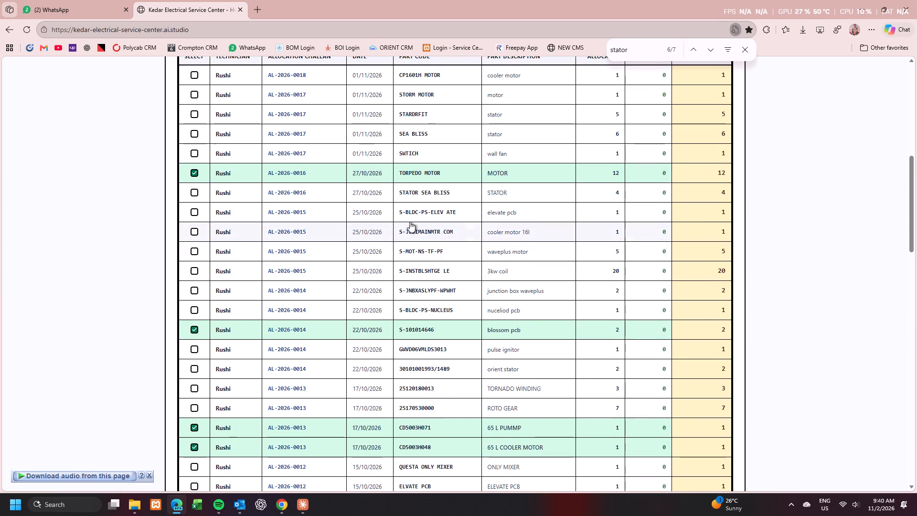
scroll(402, 222, up, 2)
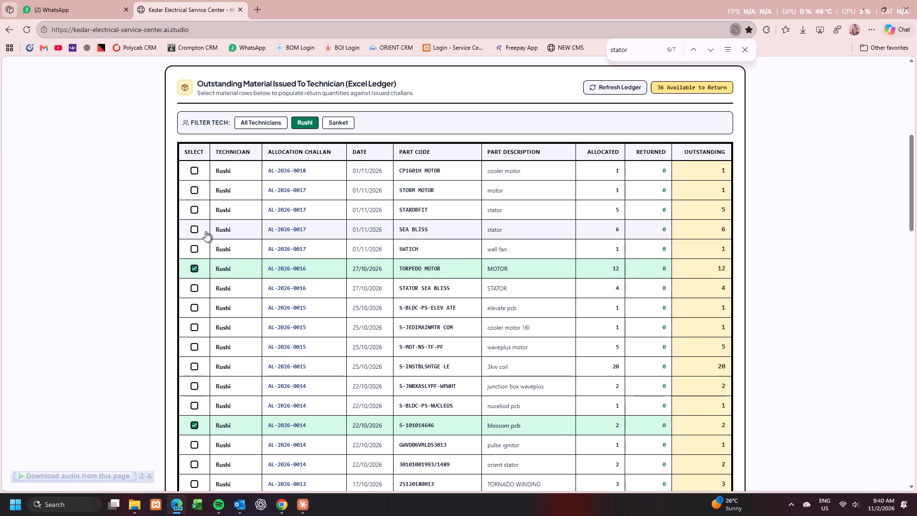
click(195, 287)
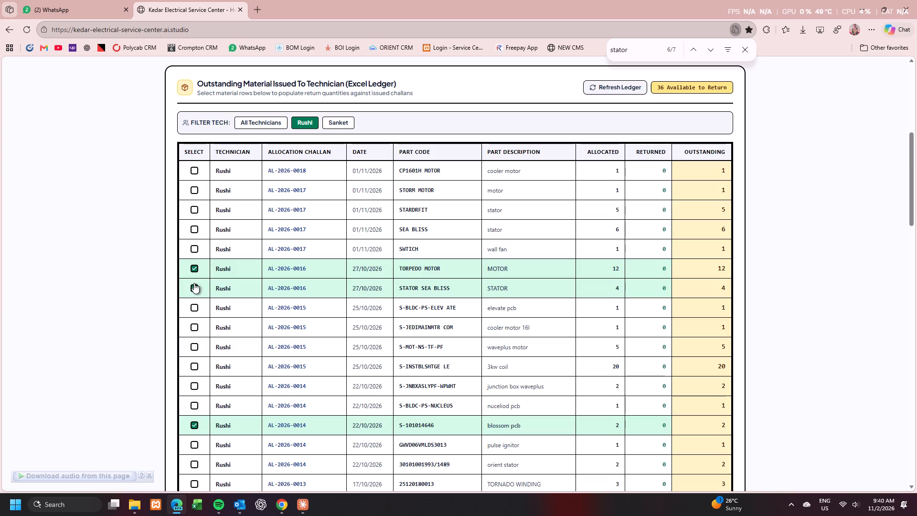
scroll(315, 277, down, 12)
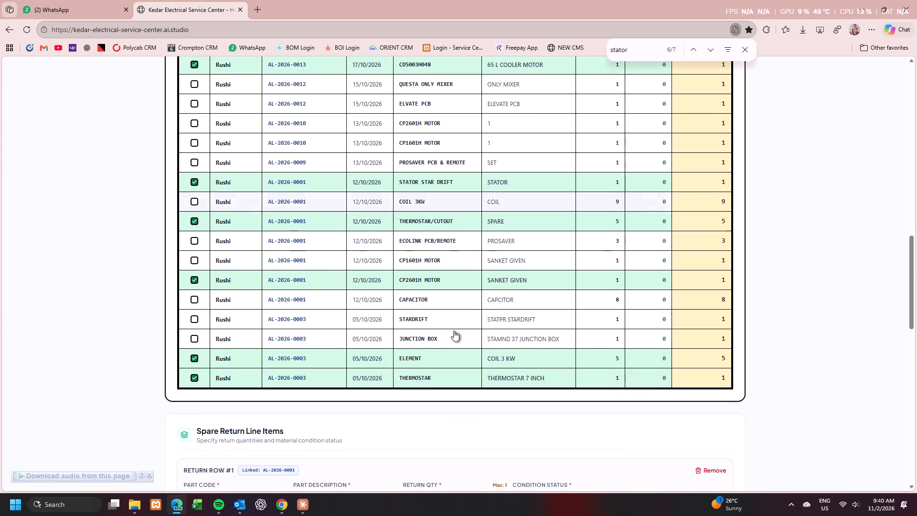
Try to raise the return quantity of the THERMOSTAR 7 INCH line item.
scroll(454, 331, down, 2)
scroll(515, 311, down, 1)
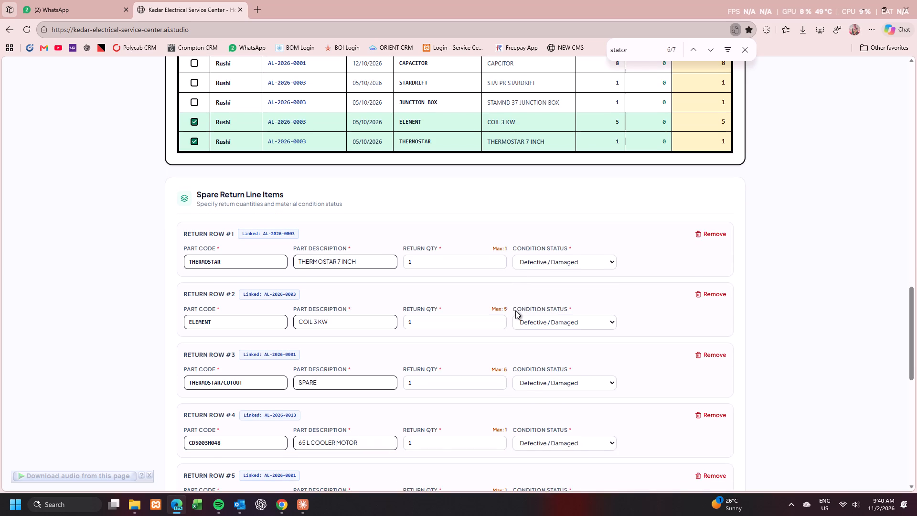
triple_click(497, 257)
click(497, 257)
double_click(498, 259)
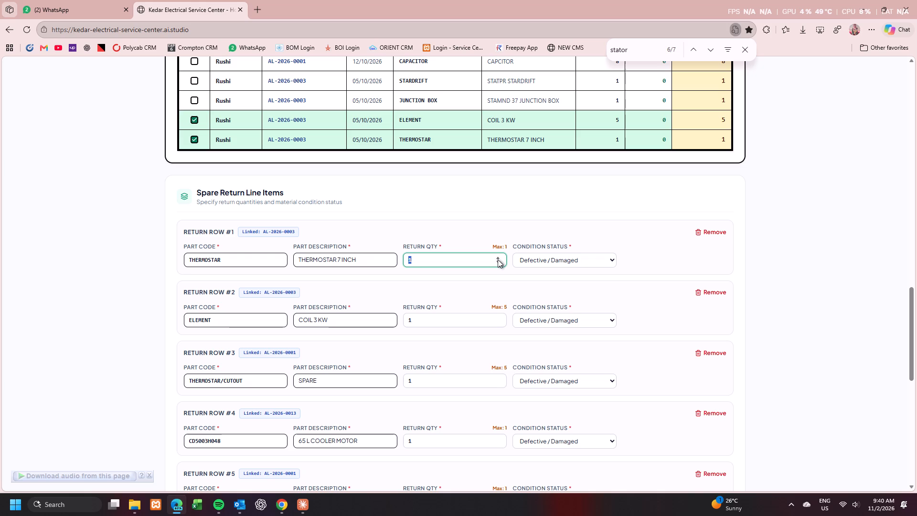
Review the spare return line items to check which return quantities need adjusting.
scroll(497, 330, down, 6)
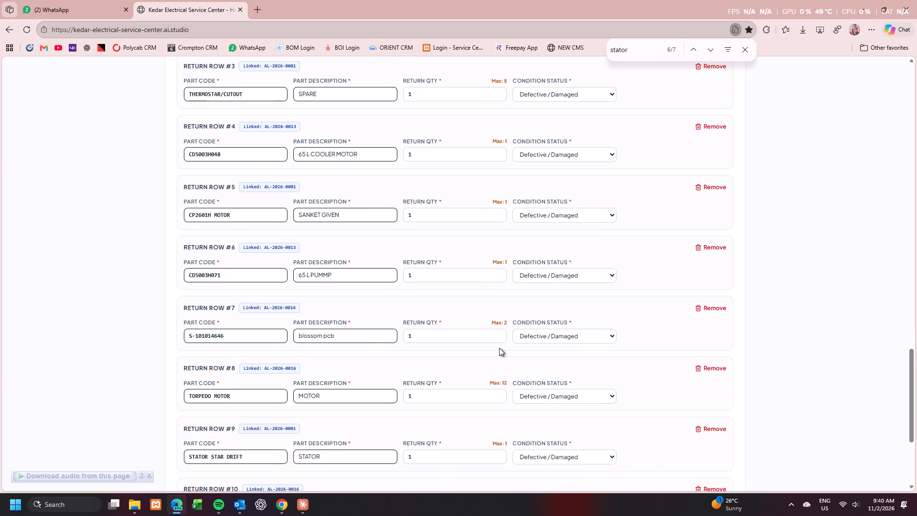
scroll(499, 348, down, 2)
scroll(500, 348, up, 1)
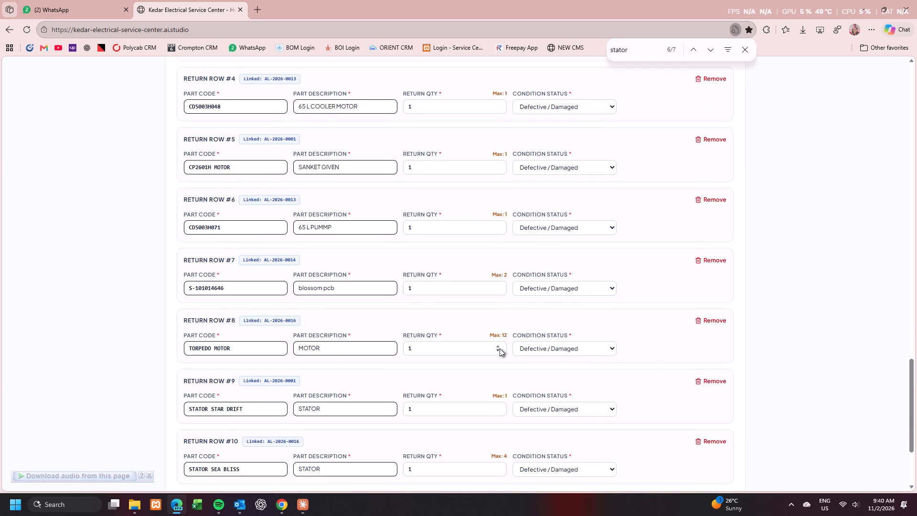
scroll(500, 348, up, 1)
scroll(500, 348, down, 1)
scroll(500, 348, up, 9)
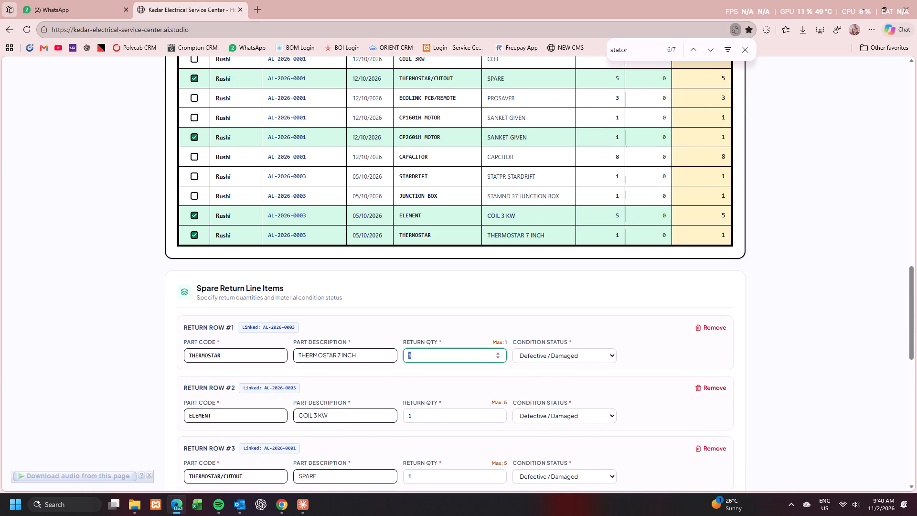
scroll(500, 348, down, 5)
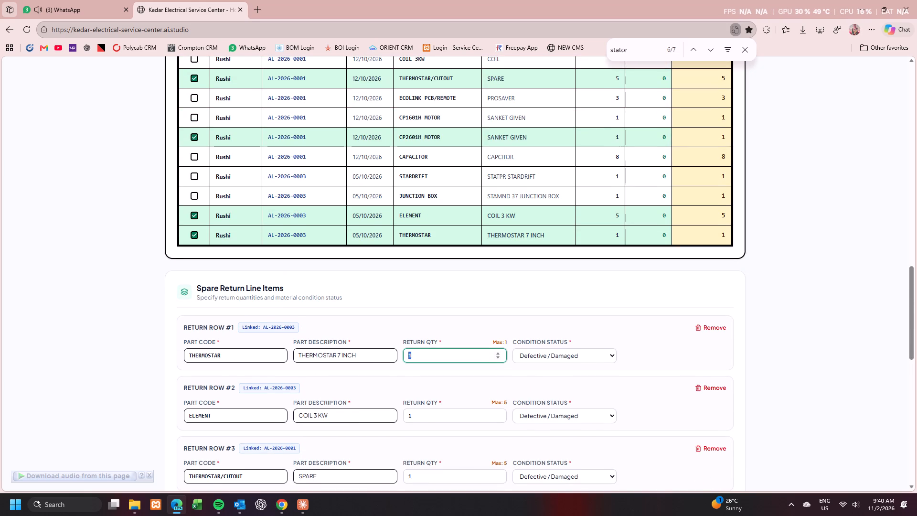
scroll(297, 337, down, 6)
scroll(347, 328, down, 3)
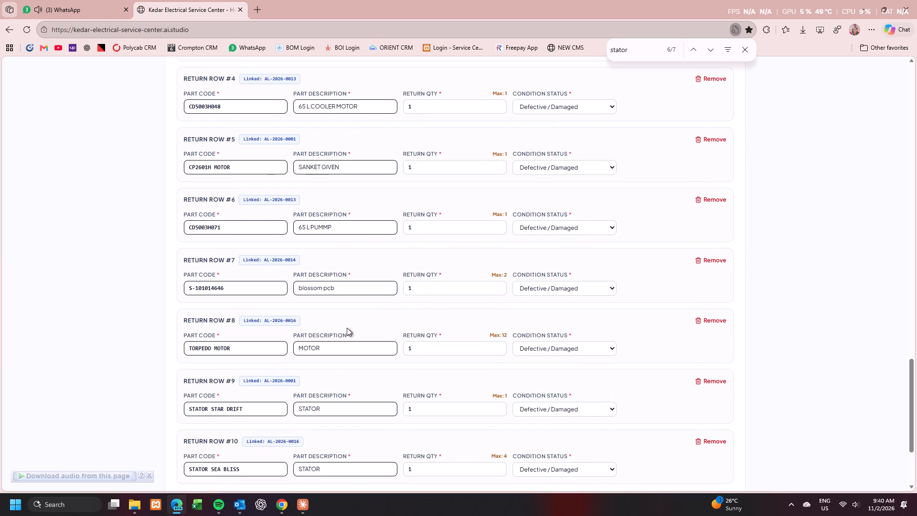
Set the return quantity of the STATOR SEA BLISS line to 4 and the TORPEDO MOTOR line to 6.
scroll(347, 328, down, 2)
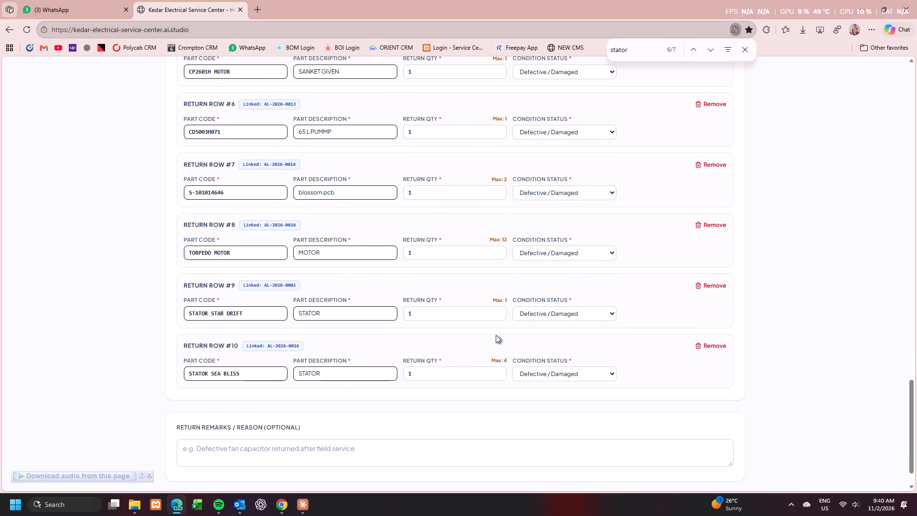
triple_click(496, 370)
click(496, 370)
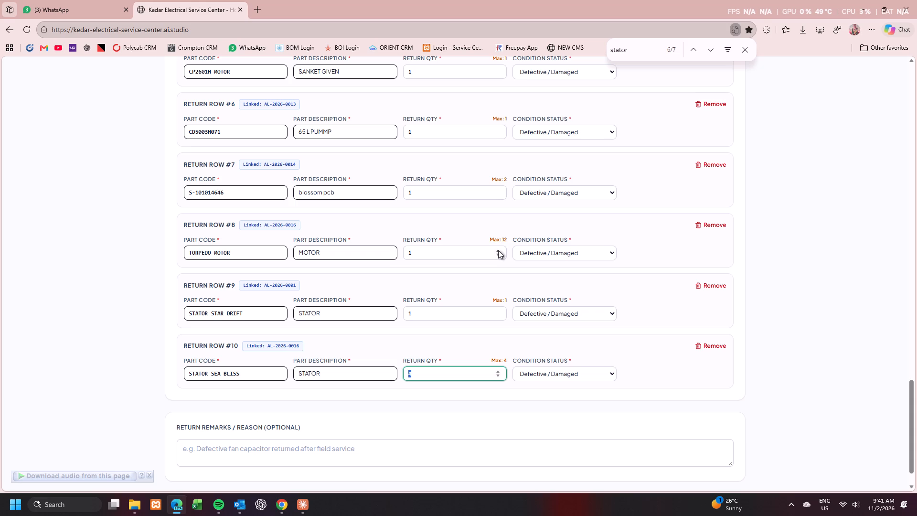
triple_click(498, 250)
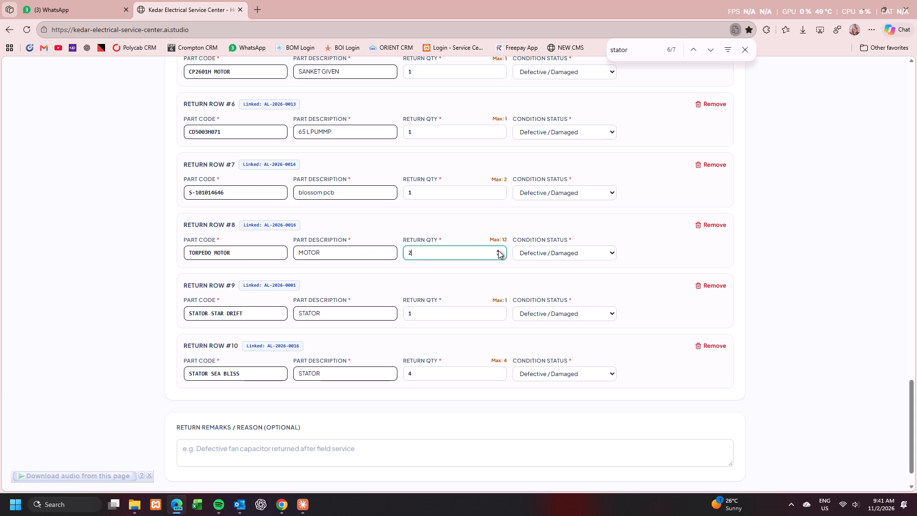
double_click(498, 250)
Set the return quantity of the THERMOSTAR/CUTOUT line to 3 and the ELEMENT COIL 3 KW line to 5.
scroll(456, 292, up, 1)
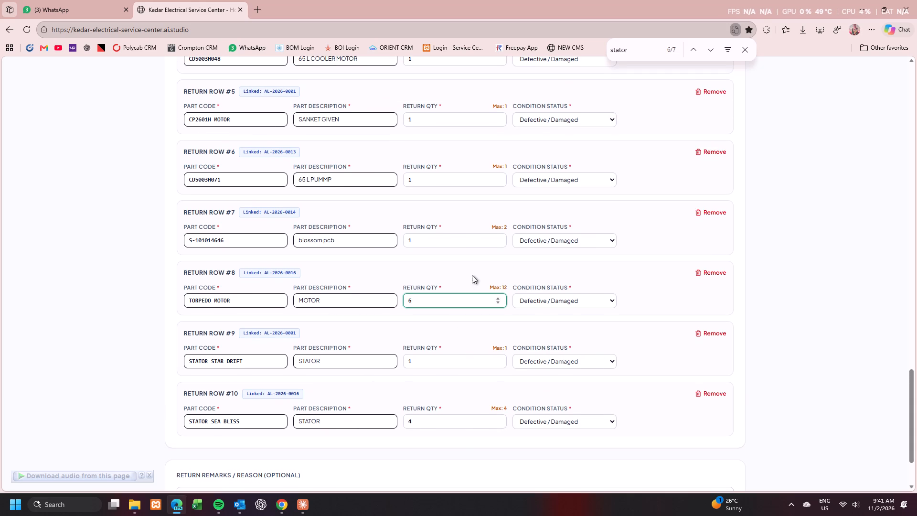
scroll(452, 250, up, 1)
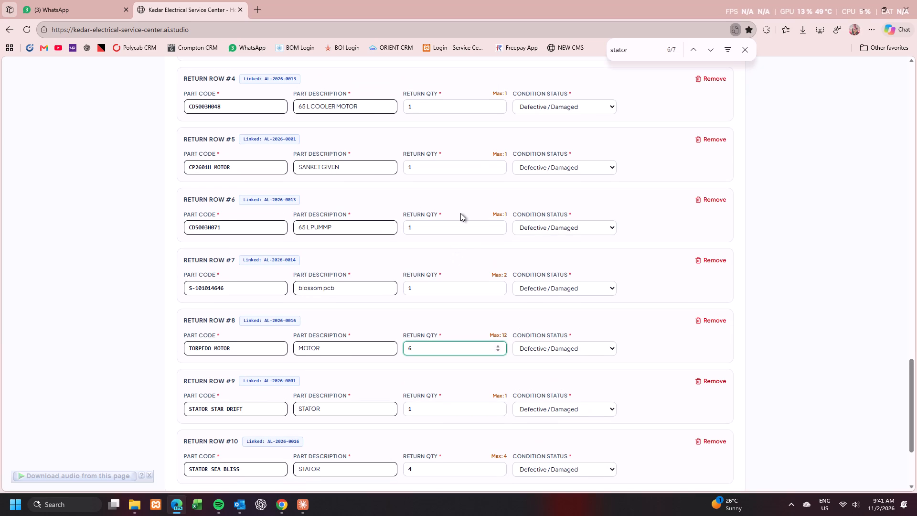
scroll(460, 213, up, 2)
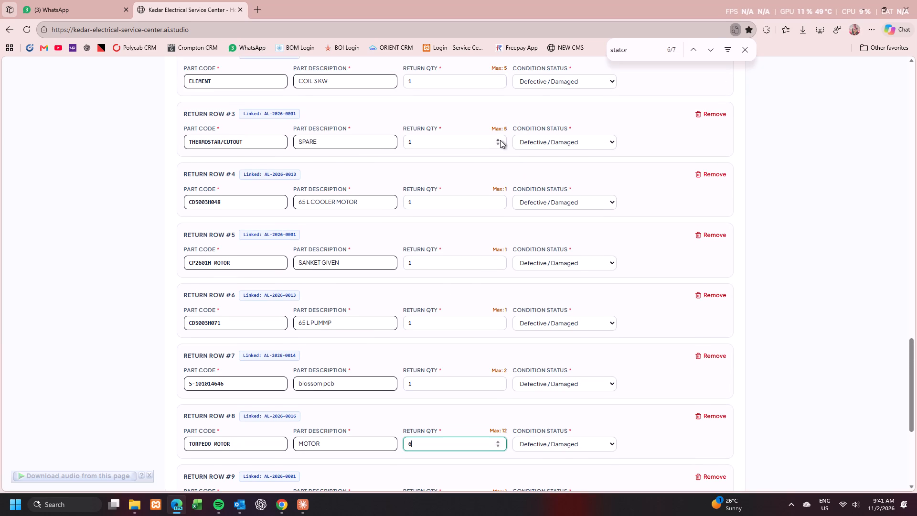
triple_click(500, 140)
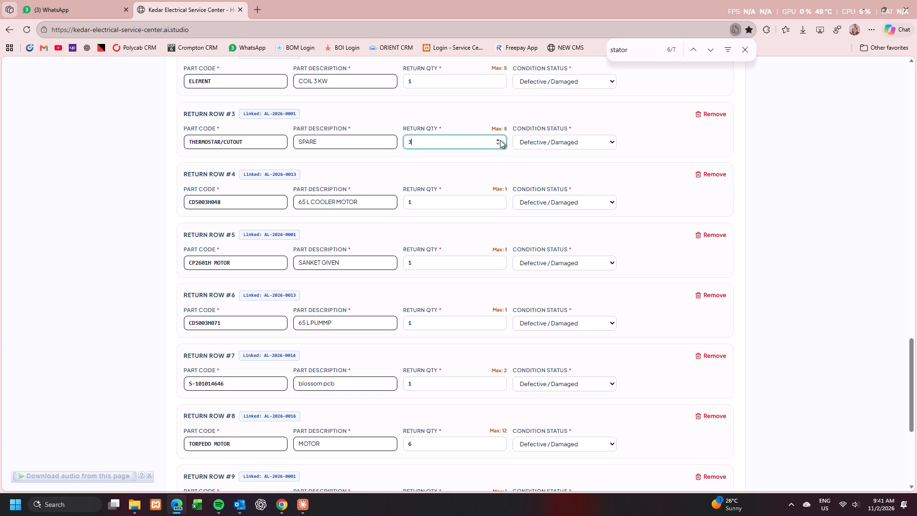
click(496, 145)
scroll(477, 205, up, 1)
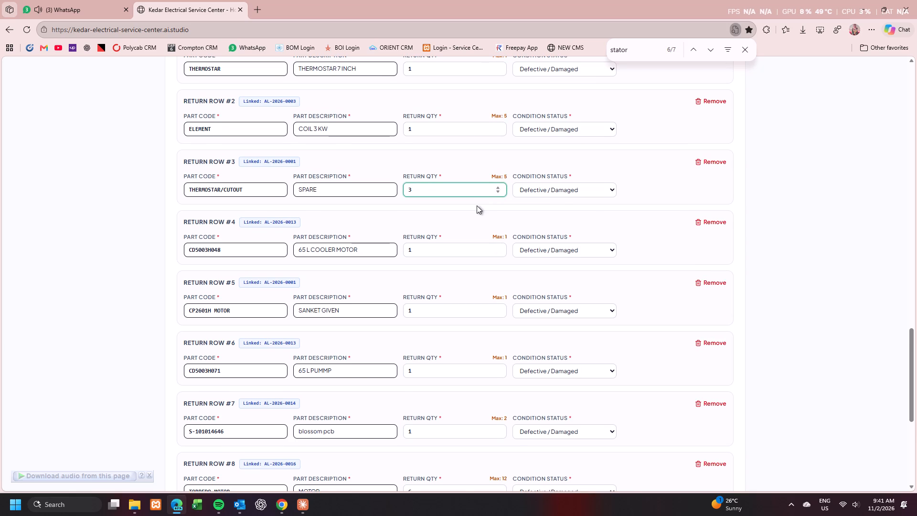
triple_click(496, 125)
click(496, 125)
Enter "ok" as the return remark, save the return to generate its challan, and close the challan preview.
scroll(475, 191, up, 2)
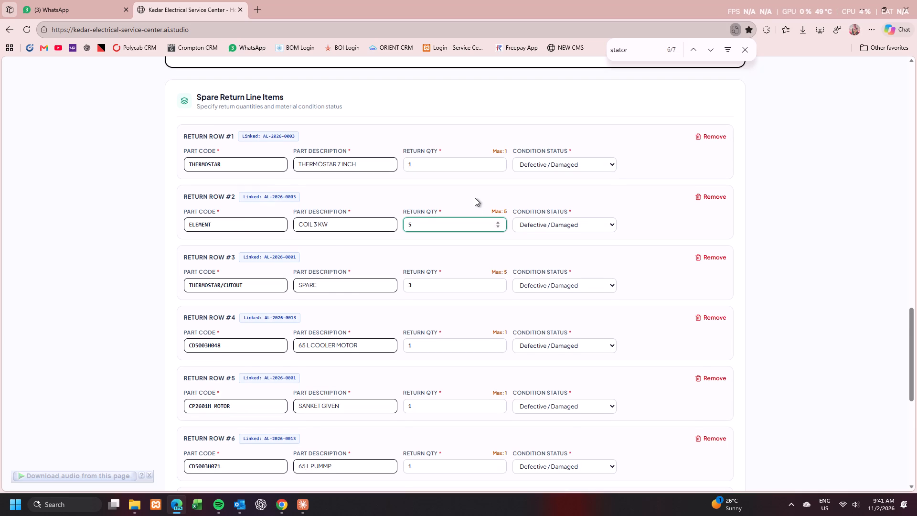
scroll(475, 198, down, 3)
scroll(479, 226, up, 1)
scroll(525, 333, down, 4)
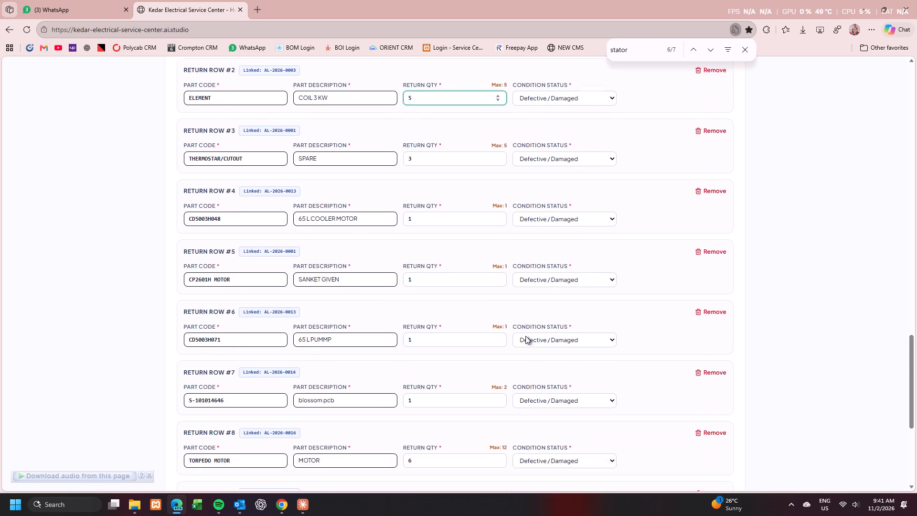
scroll(382, 402, down, 1)
scroll(380, 404, up, 3)
scroll(371, 410, down, 2)
scroll(211, 422, down, 2)
scroll(211, 422, up, 1)
scroll(211, 422, down, 2)
click(264, 425)
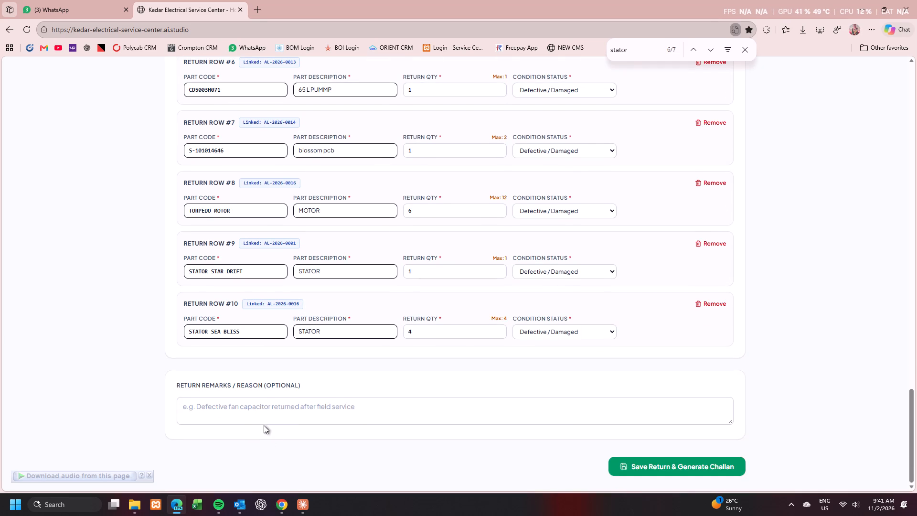
click(268, 424)
text(ok)
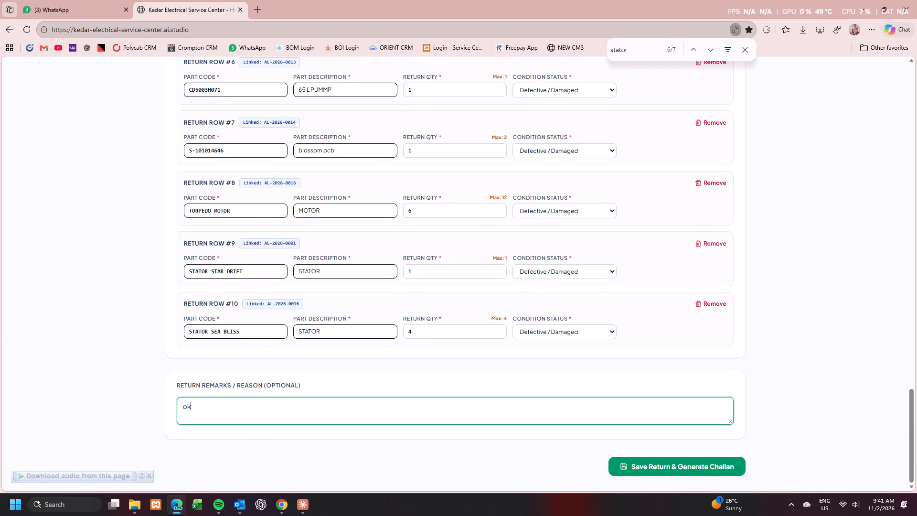
click(701, 460)
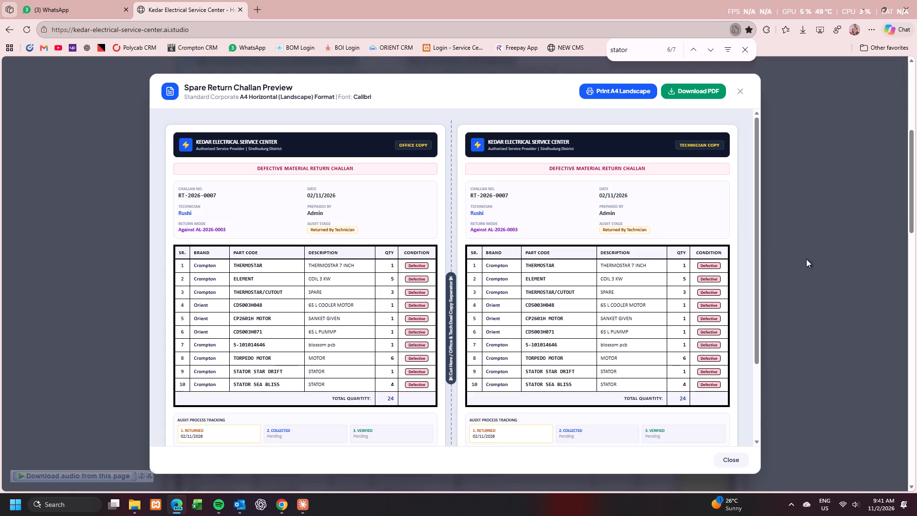
click(736, 460)
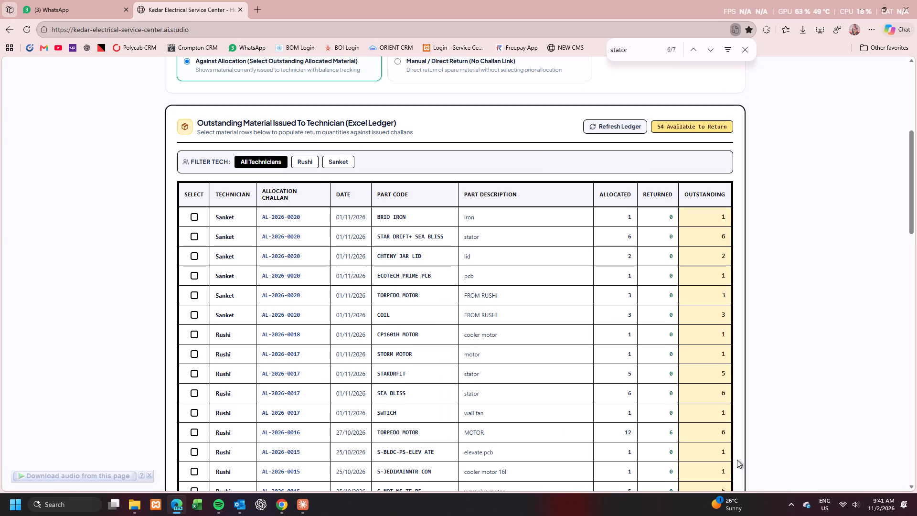
In the return history, advance the audit of RT-2026-0007 to Collected, then verify and close the return.
scroll(301, 297, up, 5)
click(284, 173)
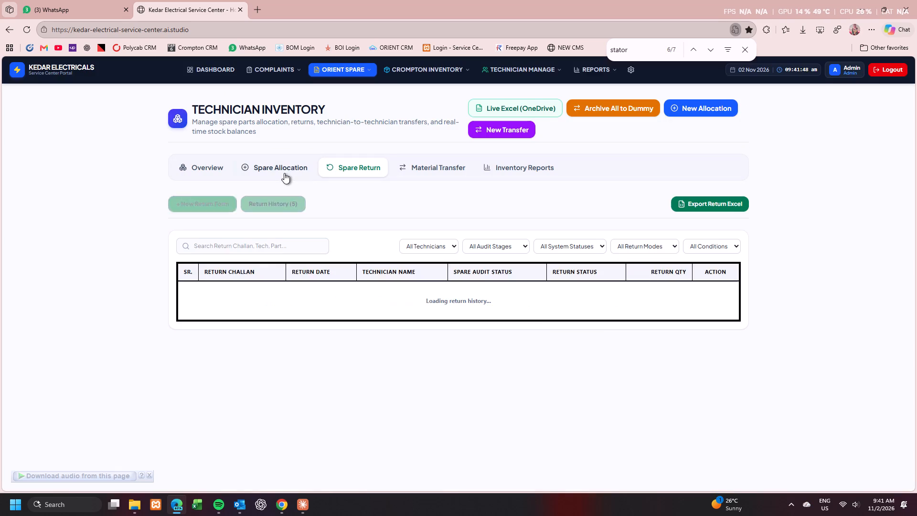
click(661, 299)
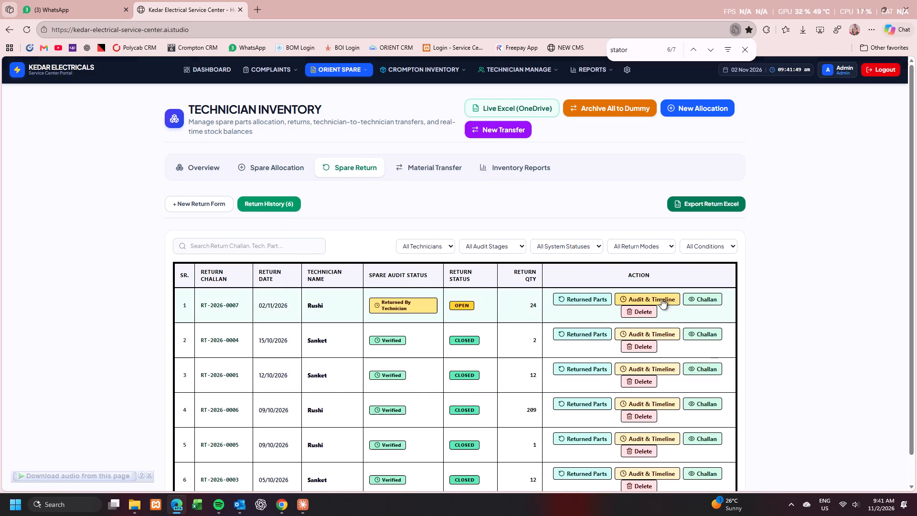
click(468, 246)
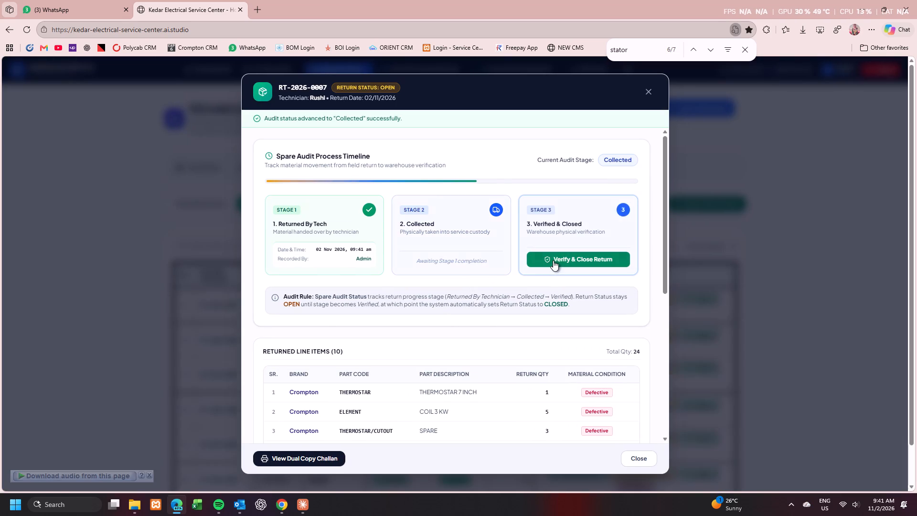
click(563, 260)
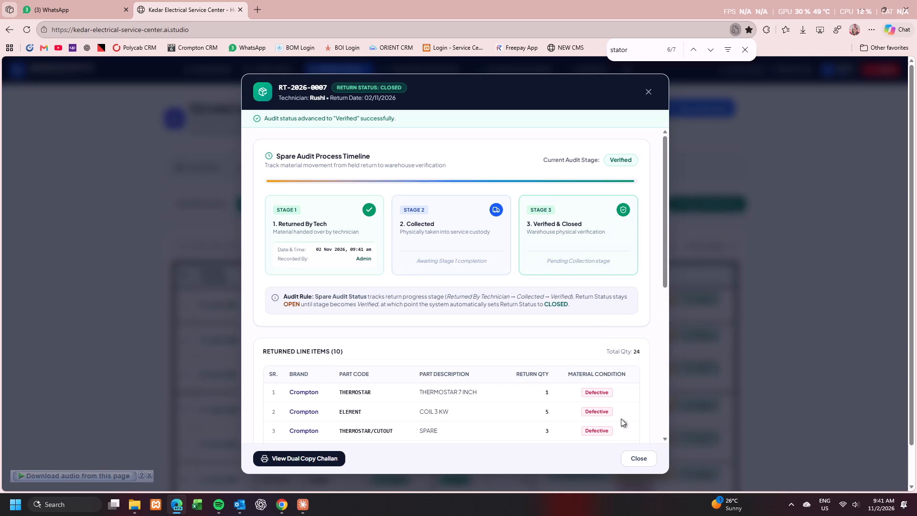
click(635, 459)
Preview the challan of return RT-2026-0007 and open it for A4 landscape printing.
click(694, 303)
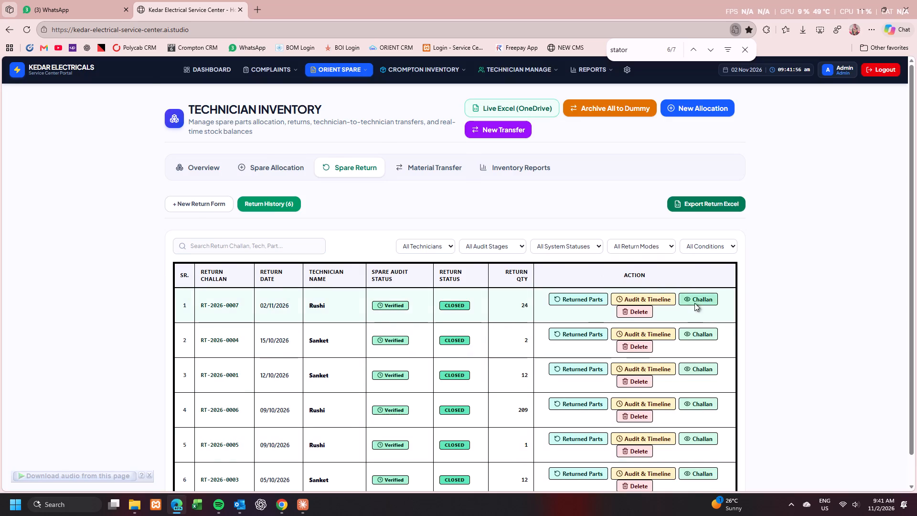
scroll(543, 290, down, 3)
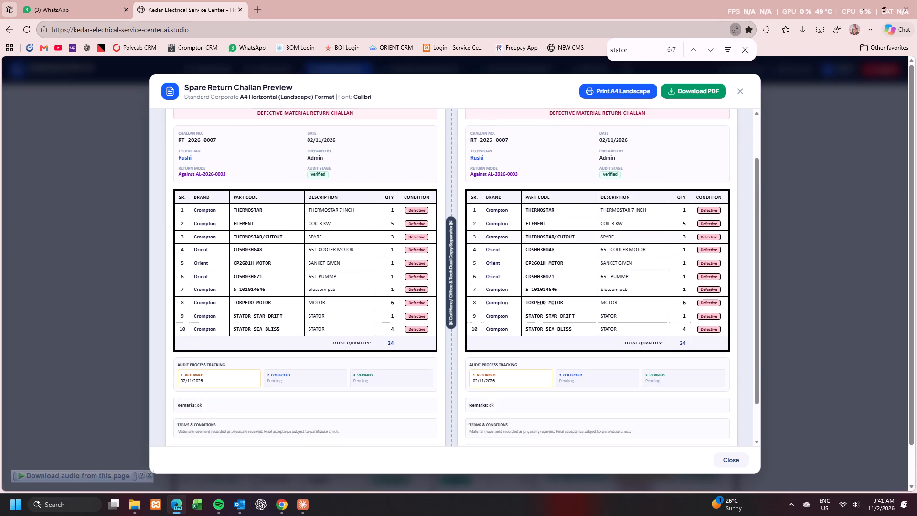
scroll(543, 290, down, 5)
scroll(543, 290, up, 6)
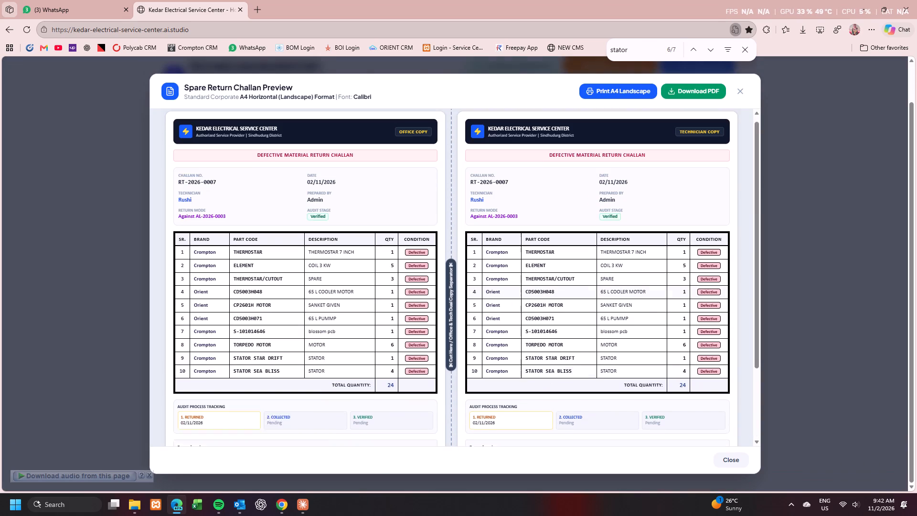
click(645, 95)
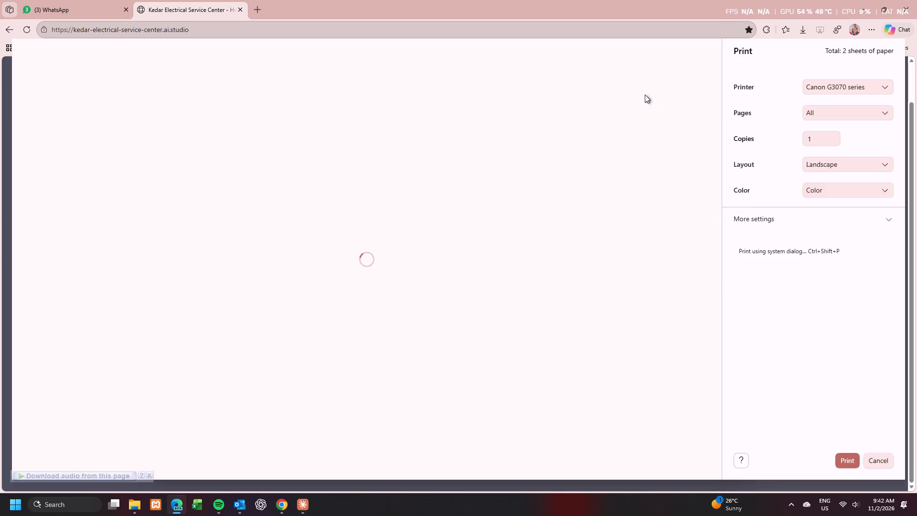
Examine how the dual-copy challan is laid out across the pages of the print preview.
scroll(405, 298, down, 2)
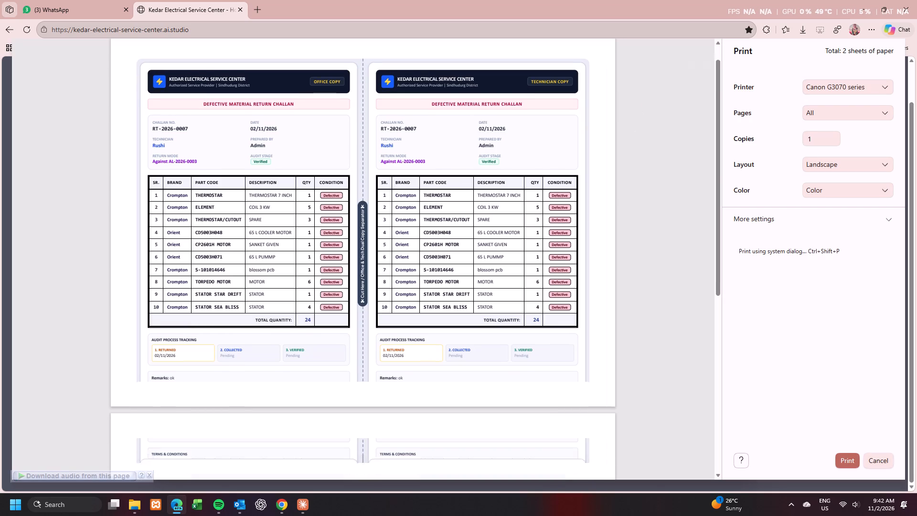
scroll(405, 298, down, 9)
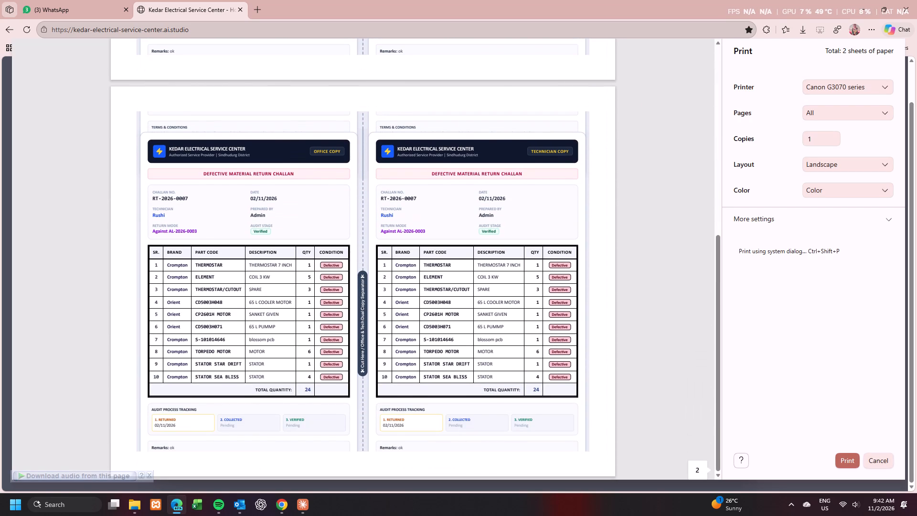
scroll(405, 298, up, 3)
scroll(405, 298, down, 1)
scroll(405, 298, up, 14)
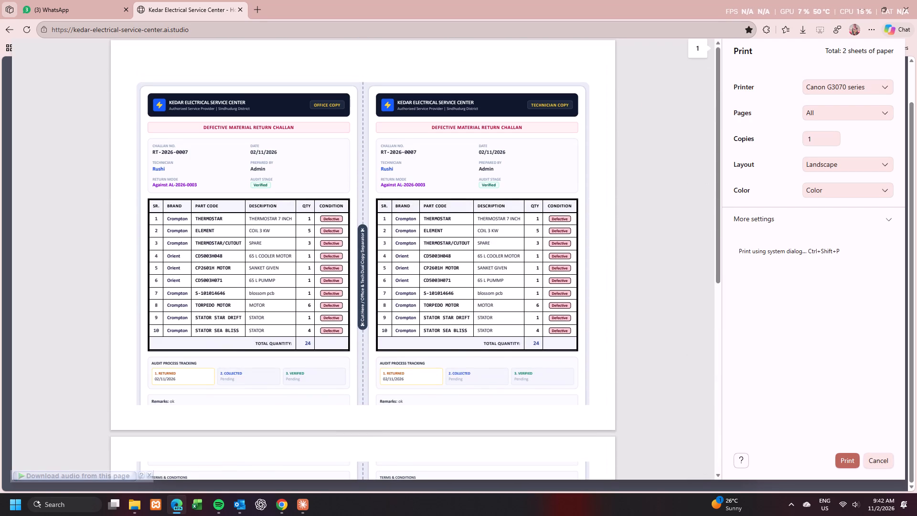
Set the challan's print layout to Portrait, leaving the page selection at All.
click(861, 119)
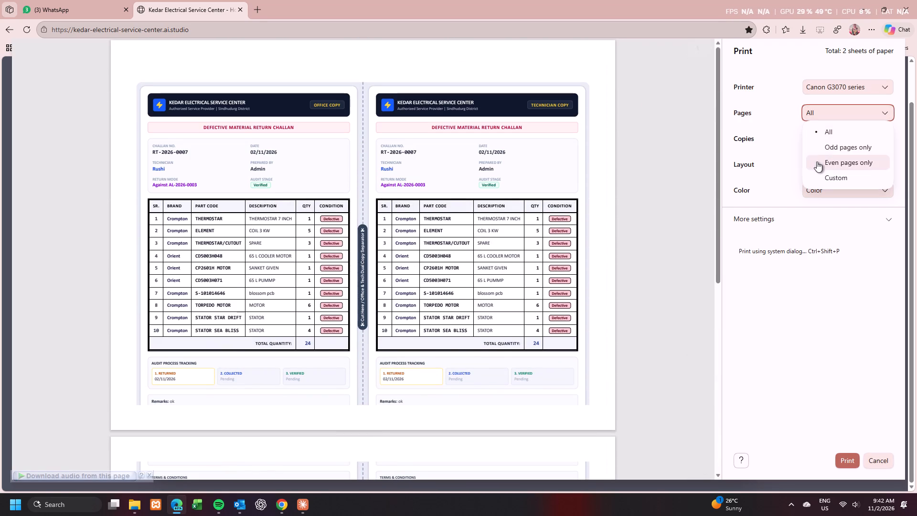
click(763, 164)
click(848, 183)
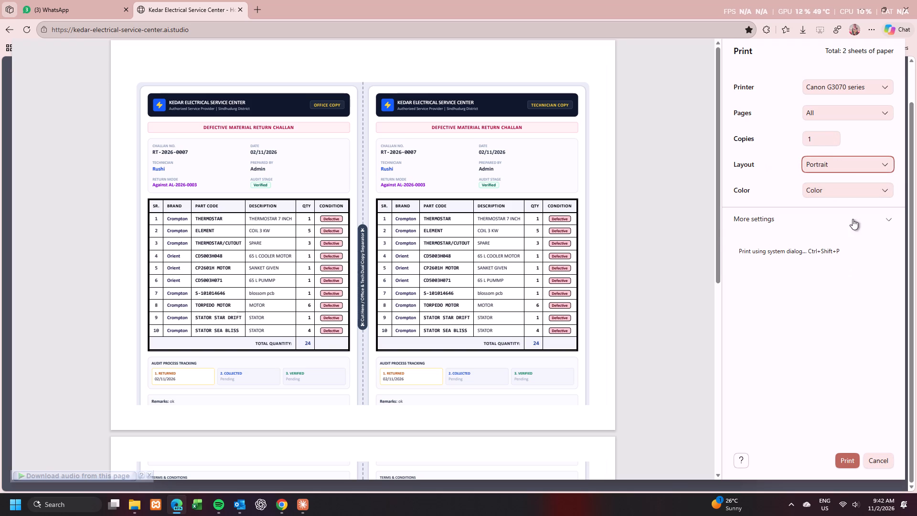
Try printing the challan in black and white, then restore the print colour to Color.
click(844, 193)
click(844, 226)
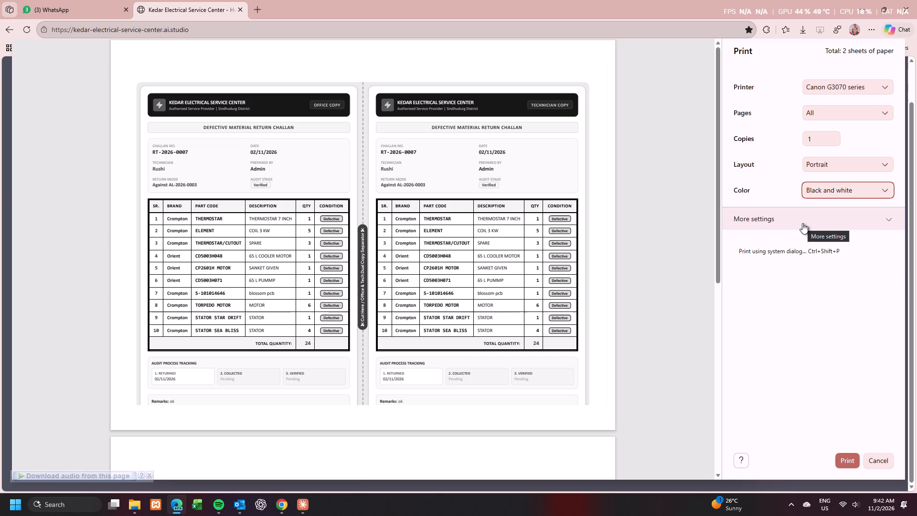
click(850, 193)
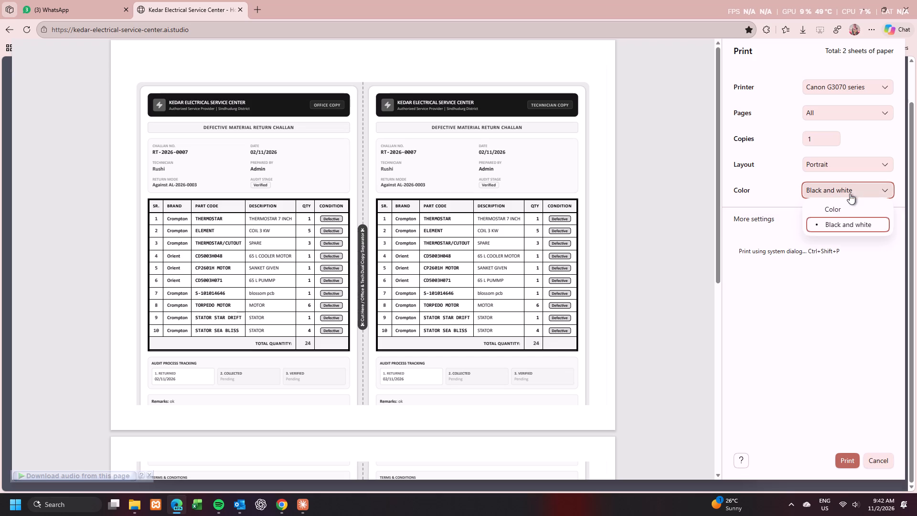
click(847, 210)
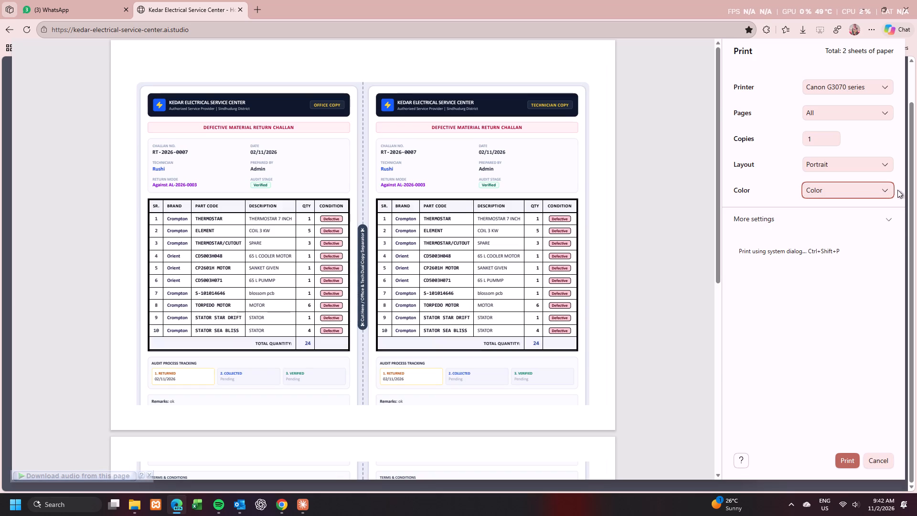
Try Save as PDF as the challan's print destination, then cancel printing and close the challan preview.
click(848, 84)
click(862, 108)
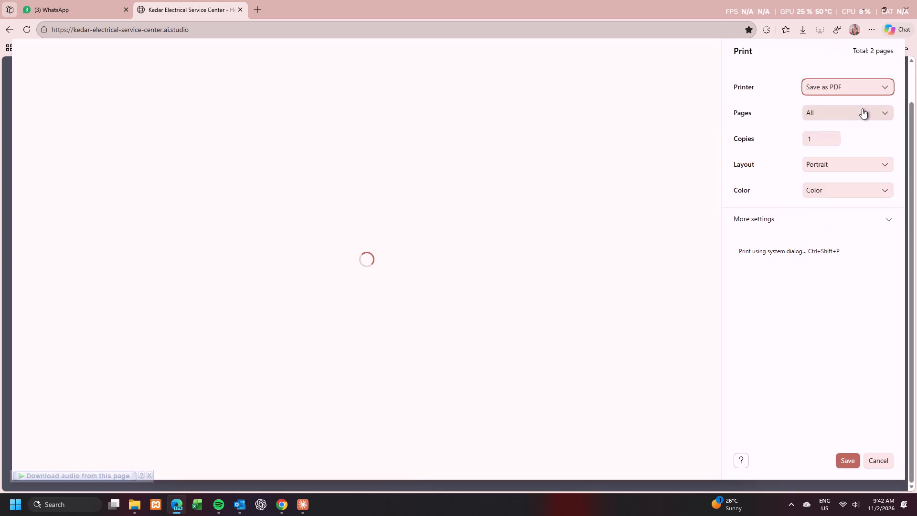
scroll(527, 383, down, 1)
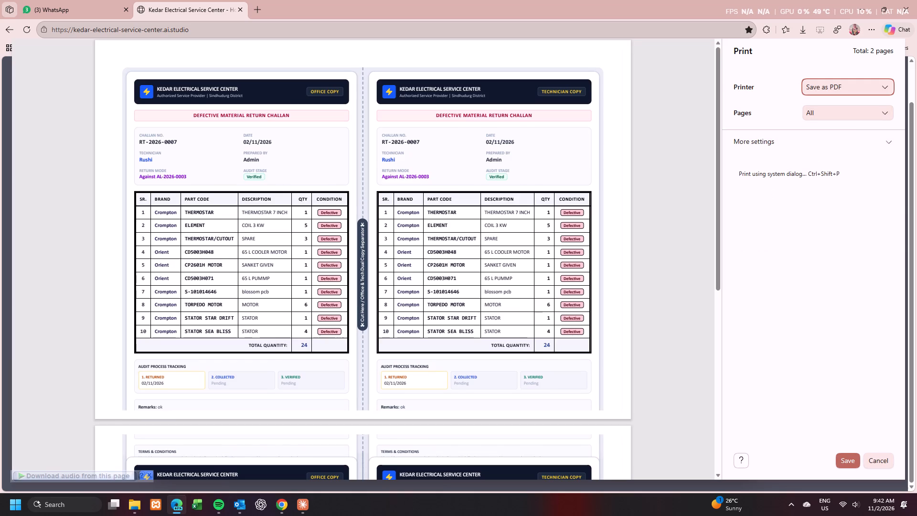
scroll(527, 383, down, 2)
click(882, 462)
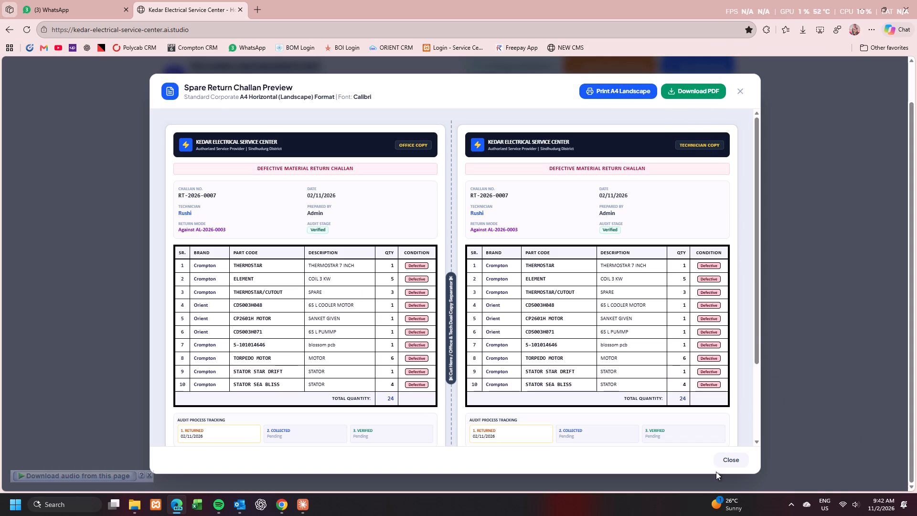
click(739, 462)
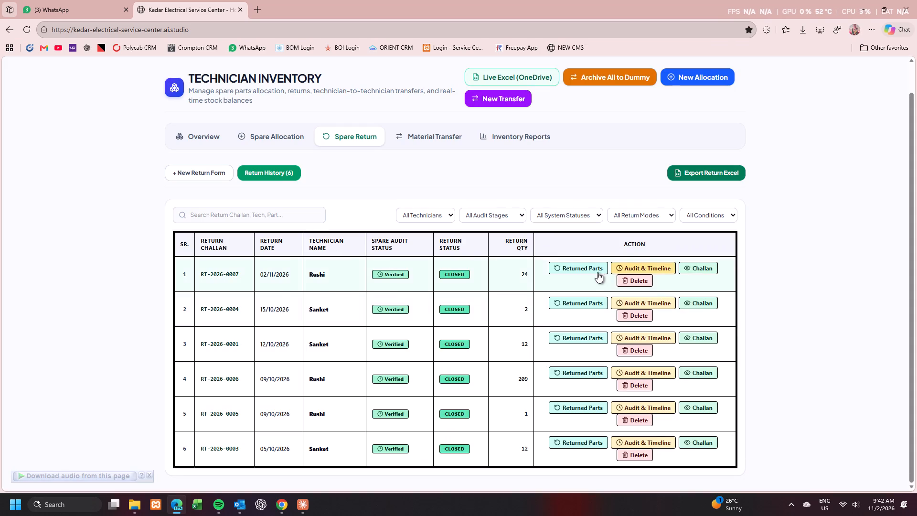
Review the returned spare parts recorded for RT-2026-0007, then close the list.
click(591, 268)
scroll(513, 339, down, 7)
scroll(513, 340, up, 1)
scroll(513, 340, down, 2)
scroll(513, 340, up, 5)
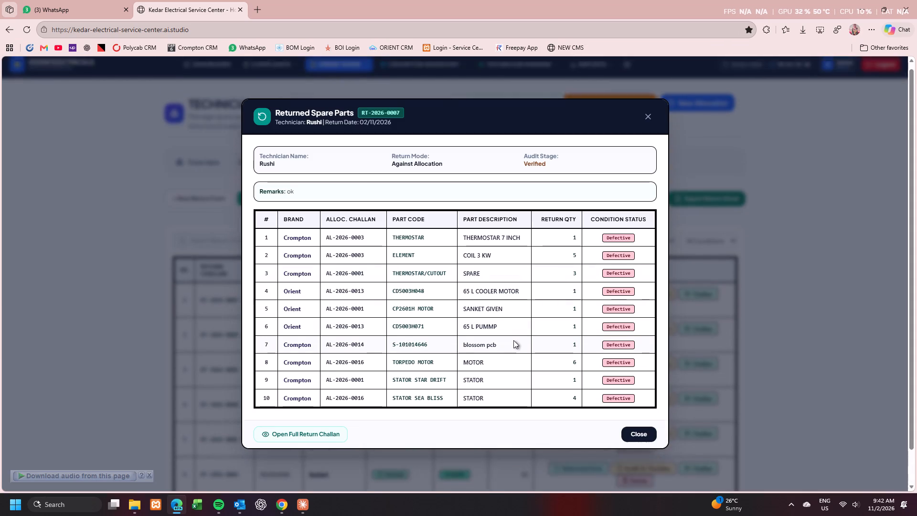
click(646, 113)
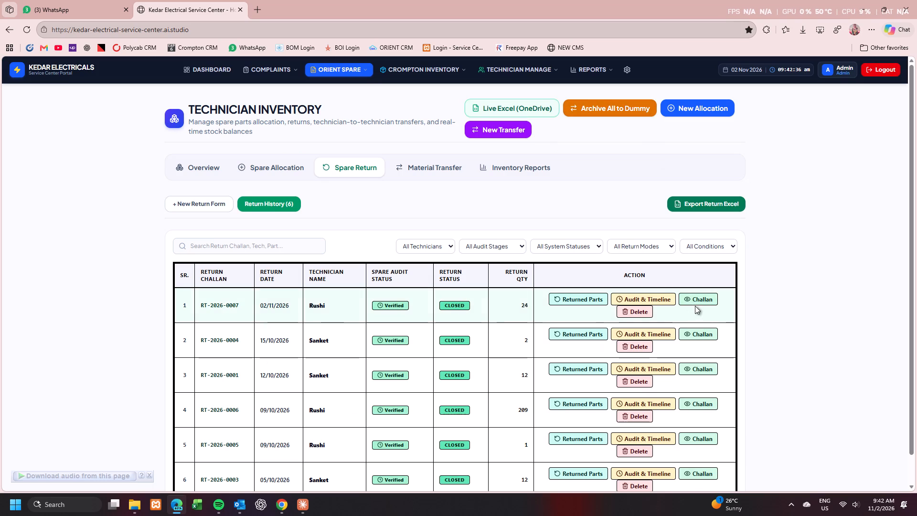
Preview the challan of return RT-2026-0007, download it as a PDF and open the downloaded file.
click(698, 301)
scroll(693, 310, down, 4)
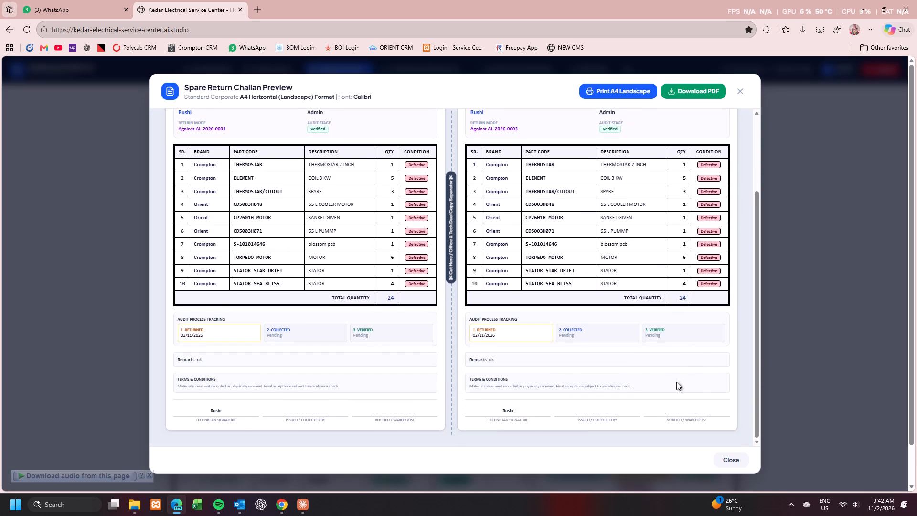
scroll(676, 382, up, 3)
click(697, 93)
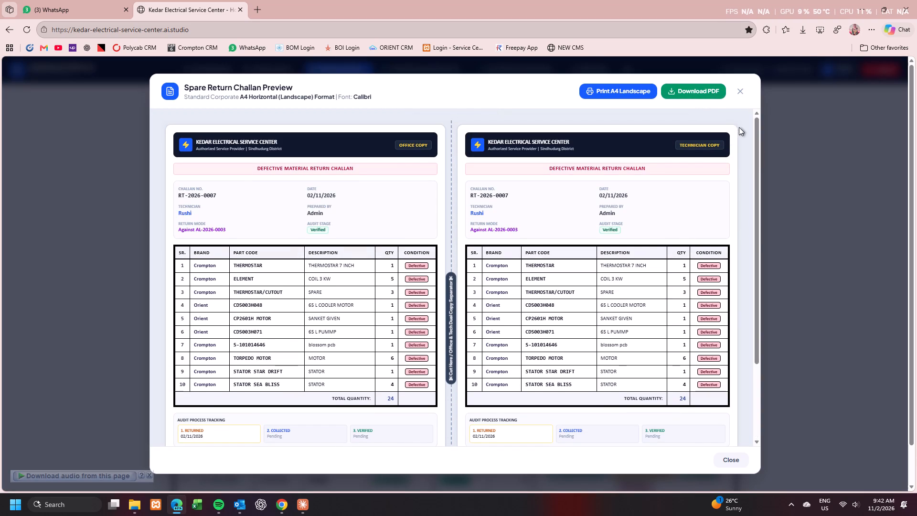
click(722, 84)
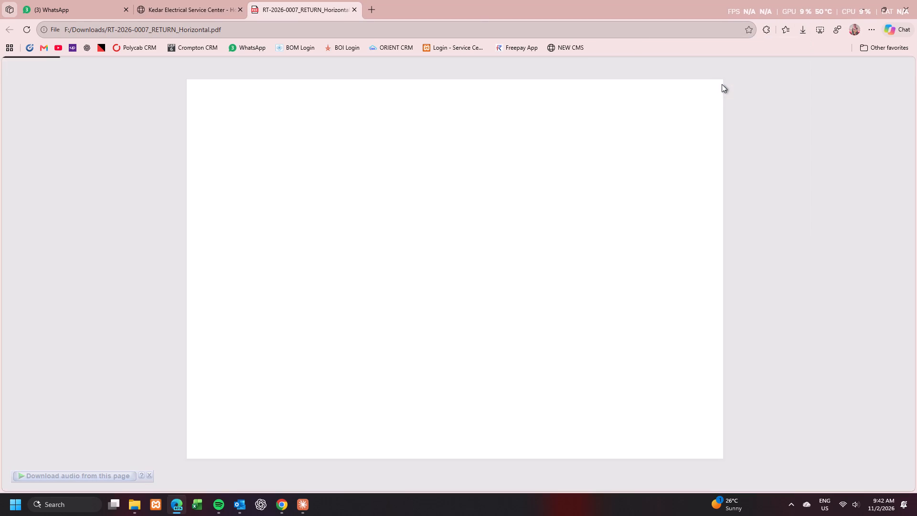
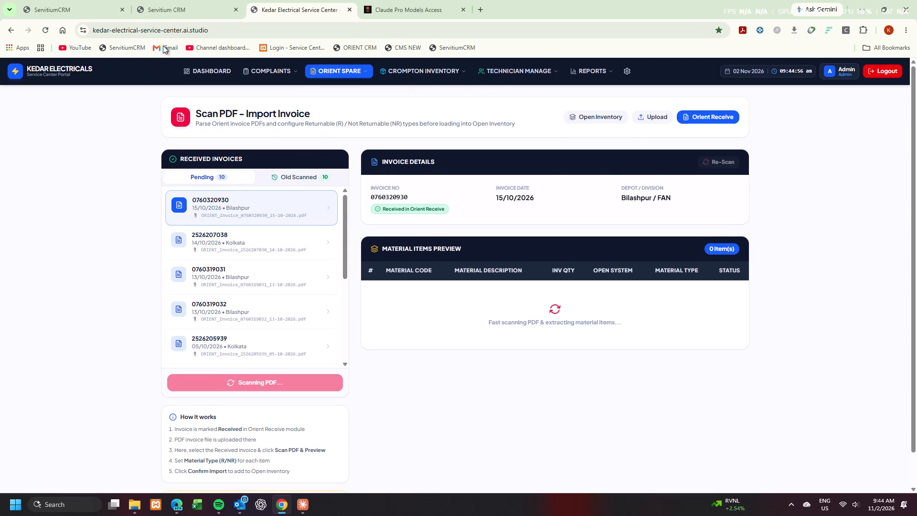
Switch to Servitium CRM, check the invoice numbers listed for stock receiving under Confirm Receipt, and return to the Kedar Electricals invoice scan.
click(192, 11)
click(9, 141)
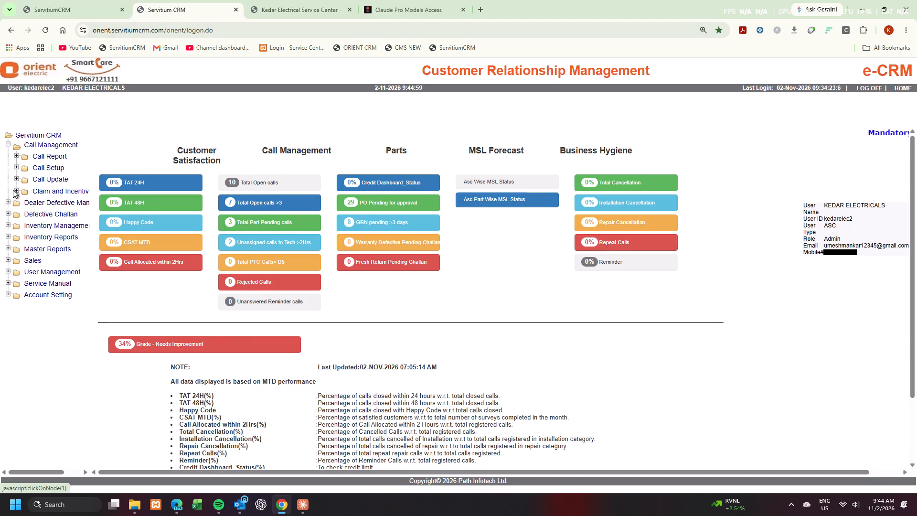
click(11, 230)
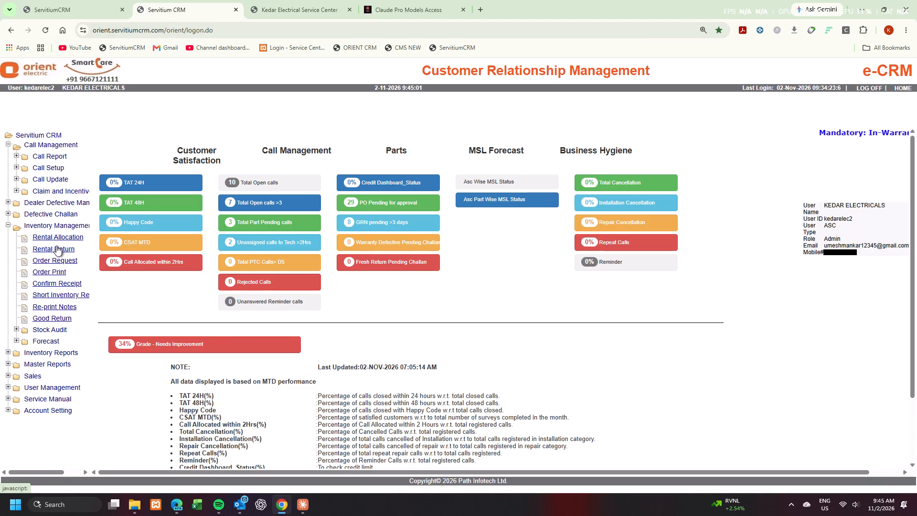
click(75, 284)
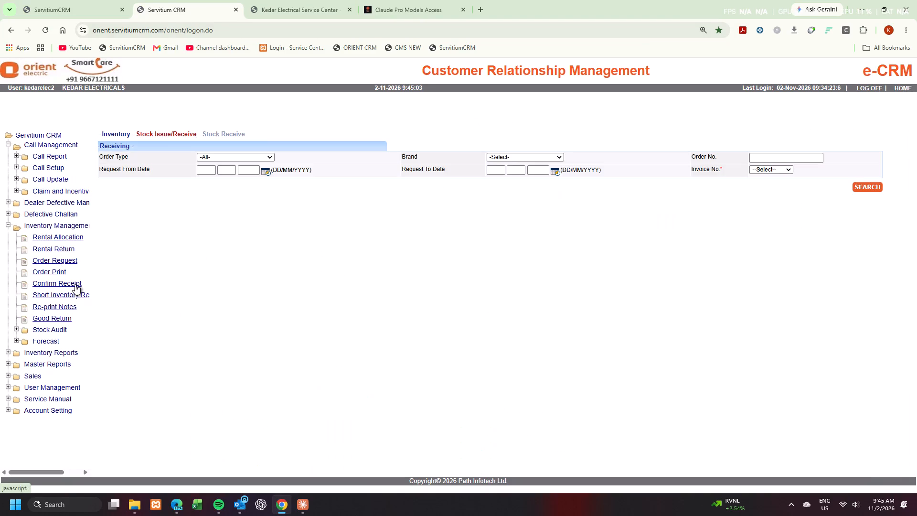
click(778, 173)
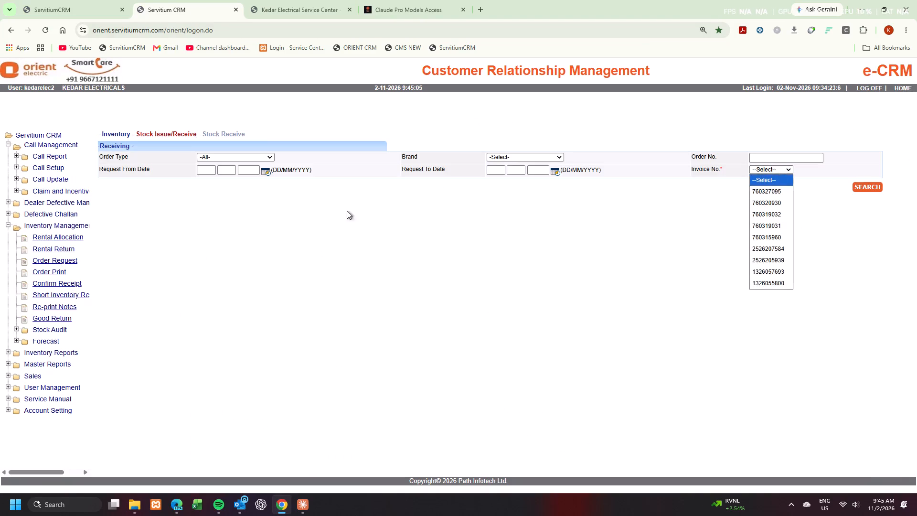
click(338, 206)
click(275, 0)
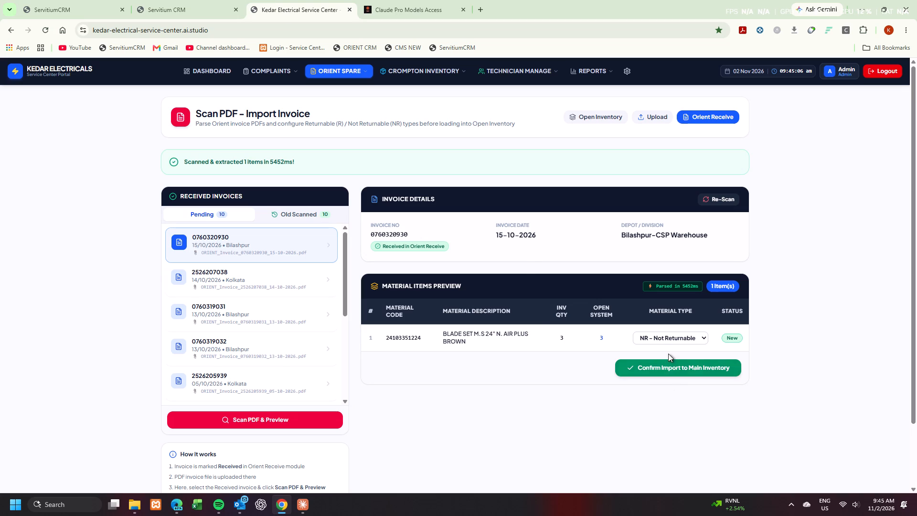
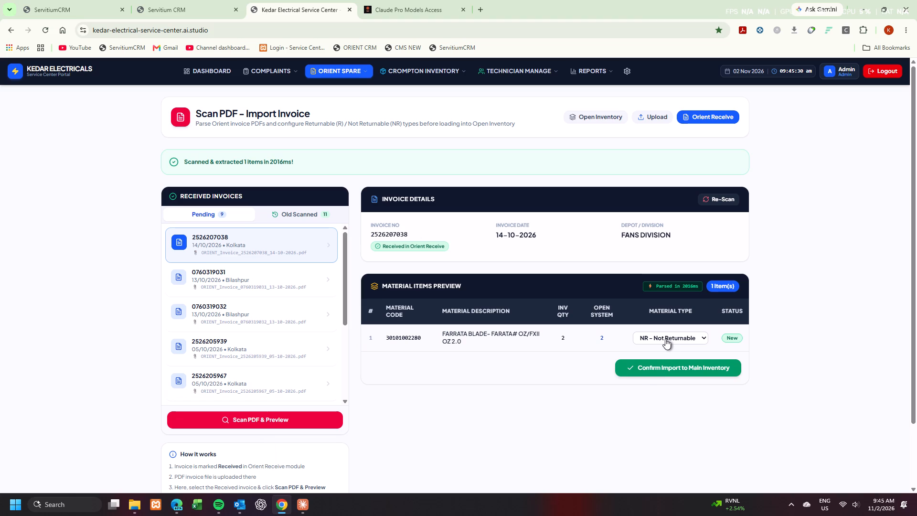
click(662, 365)
Switch to Spotify, start playback of the current song, and return to the Kedar Electricals invoice scan.
click(214, 505)
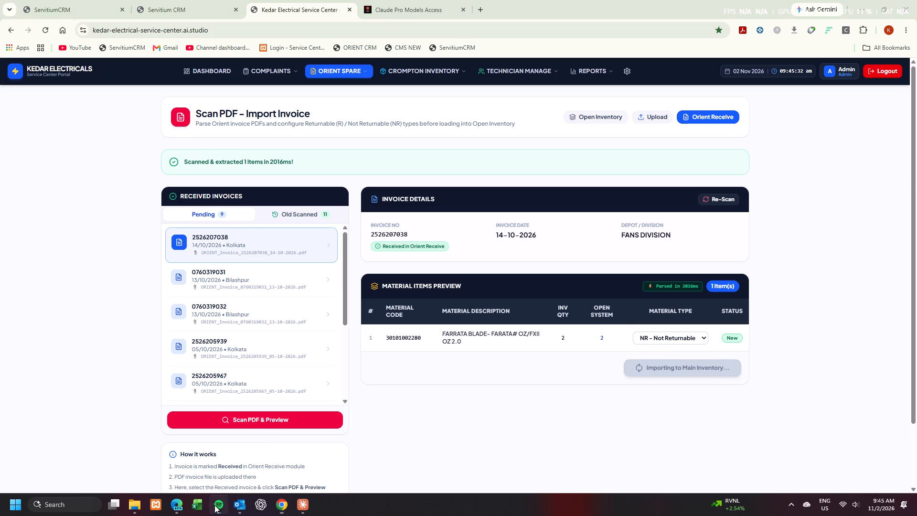
click(466, 454)
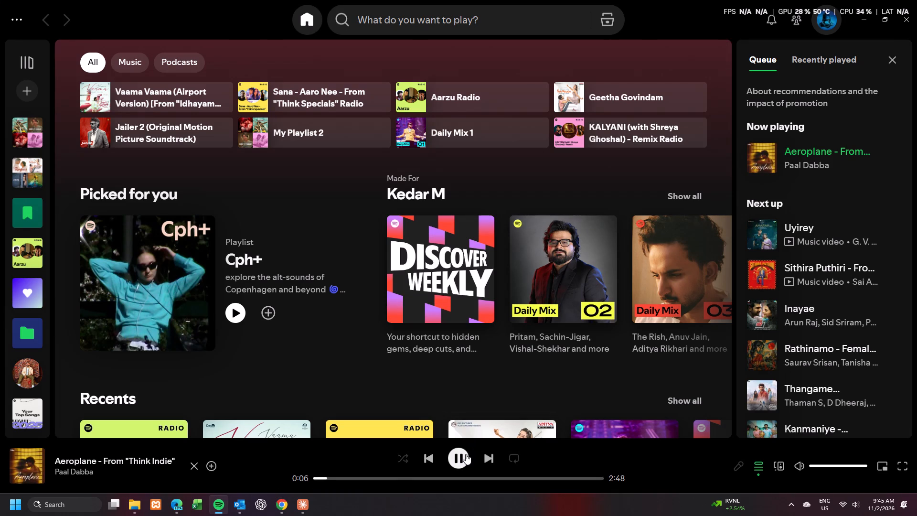
click(859, 32)
click(278, 262)
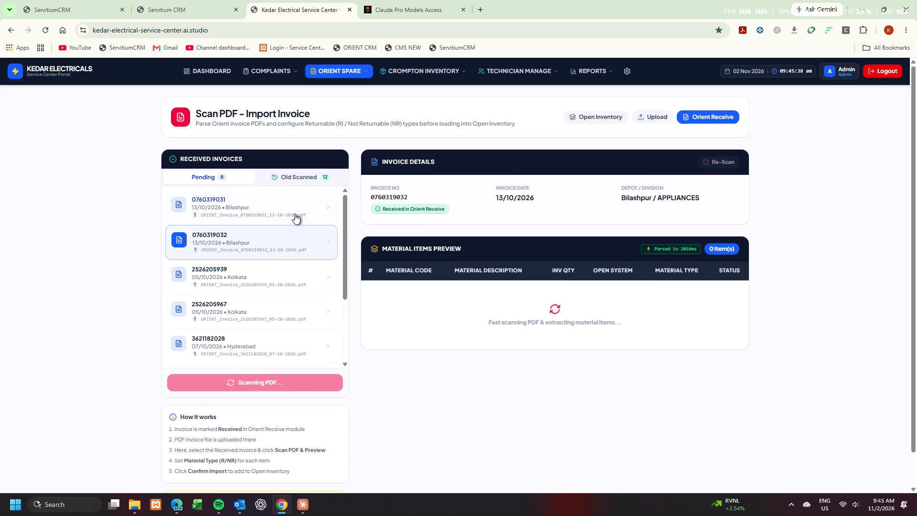
click(296, 212)
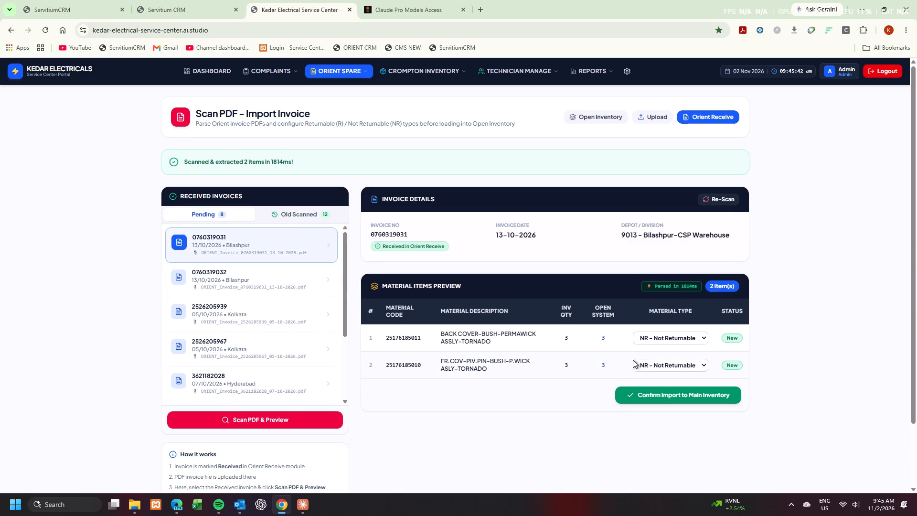
click(660, 391)
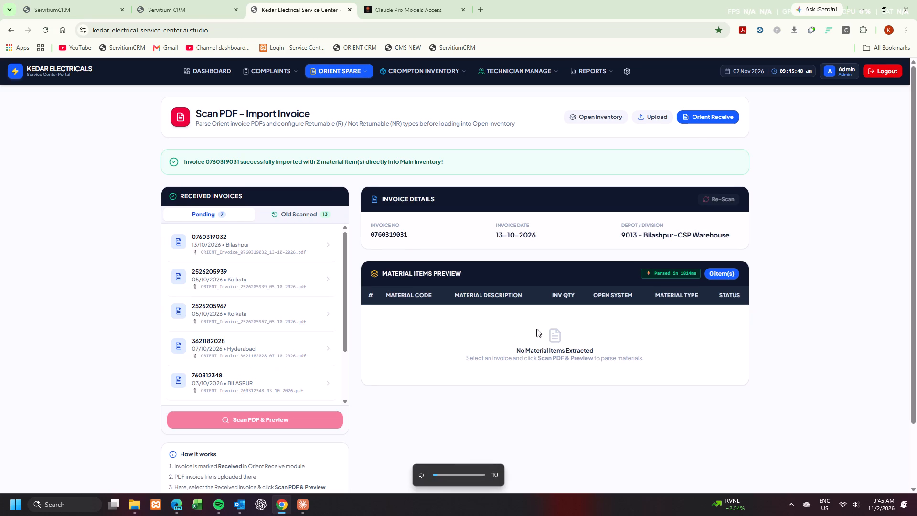
click(327, 239)
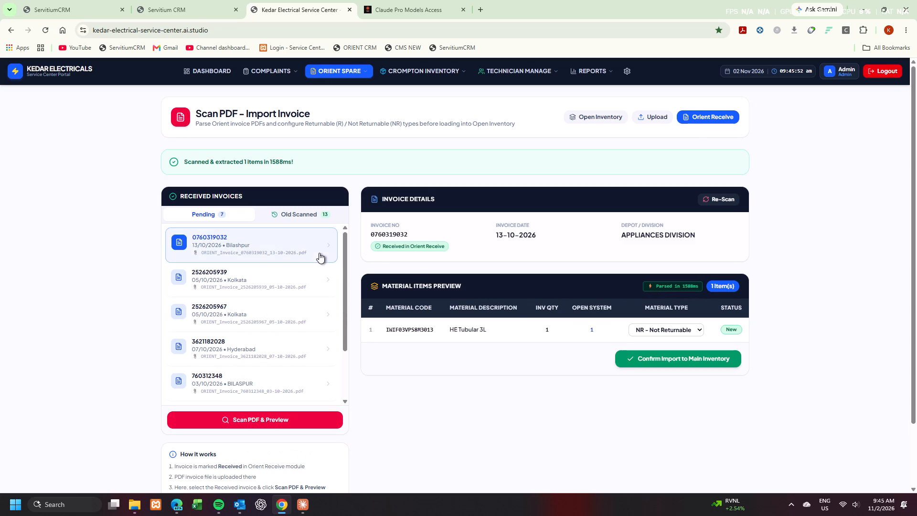
click(678, 360)
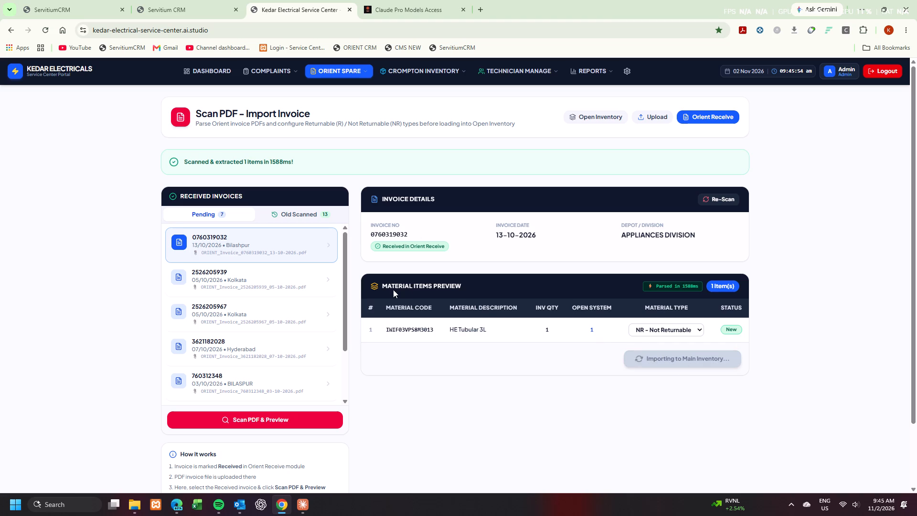
click(261, 280)
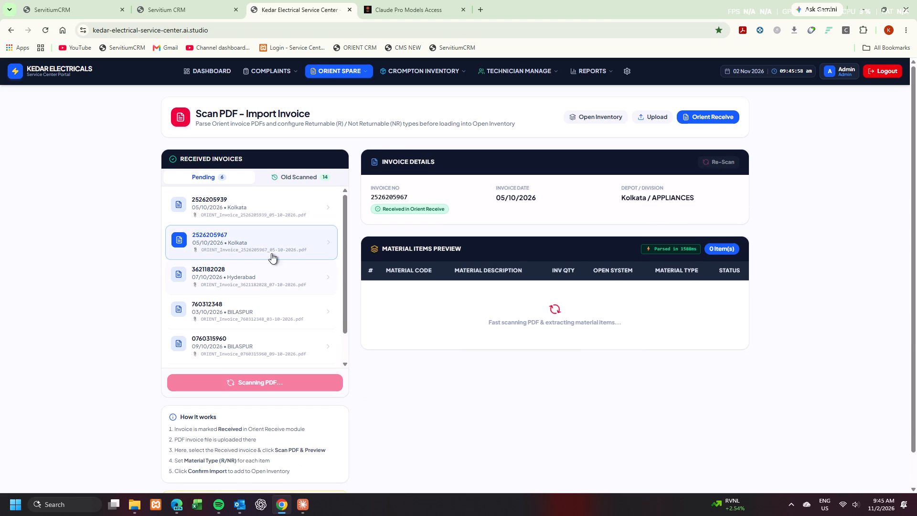
click(272, 215)
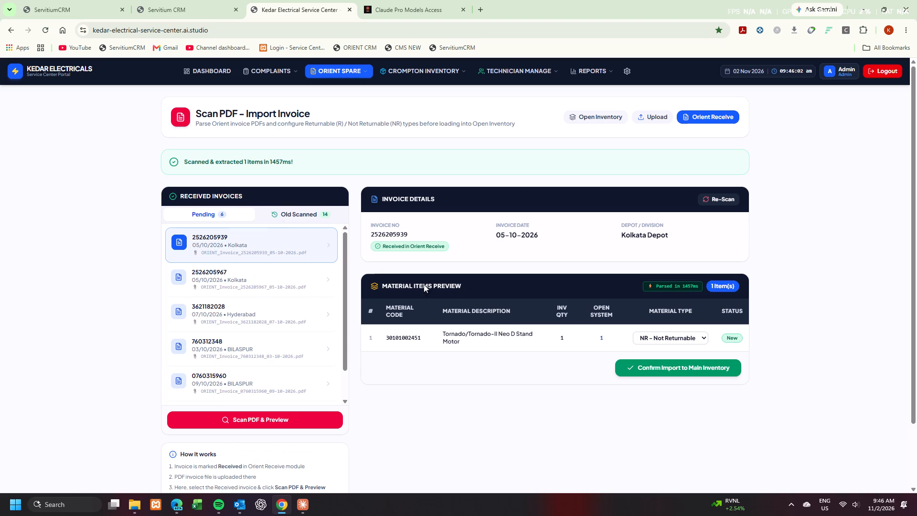
click(687, 332)
click(676, 354)
click(676, 334)
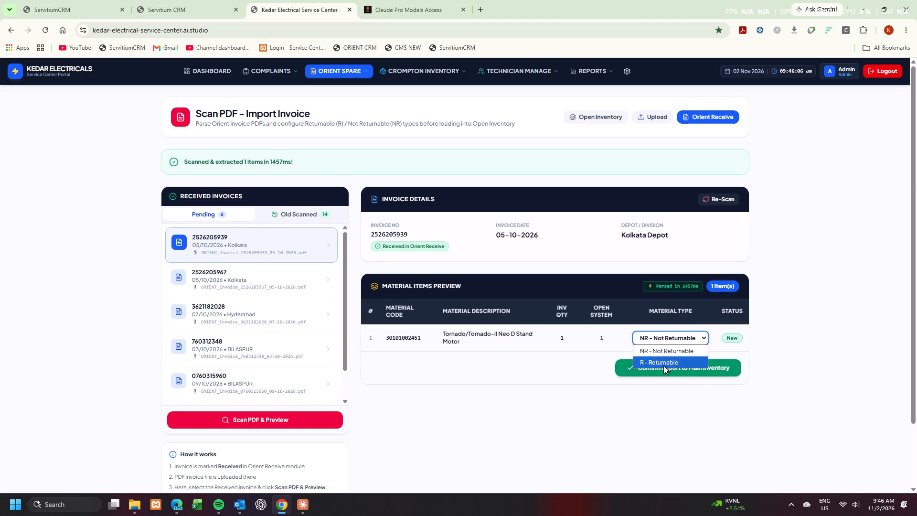
click(663, 365)
click(674, 360)
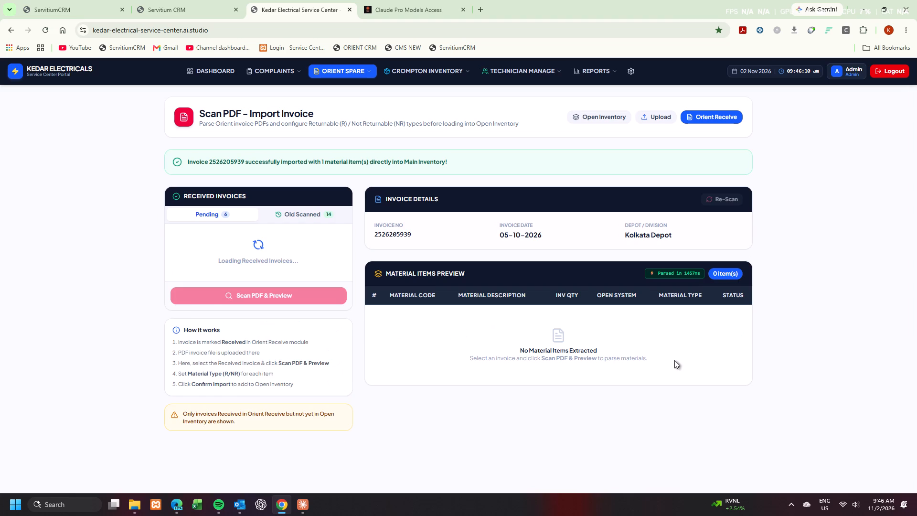
click(291, 250)
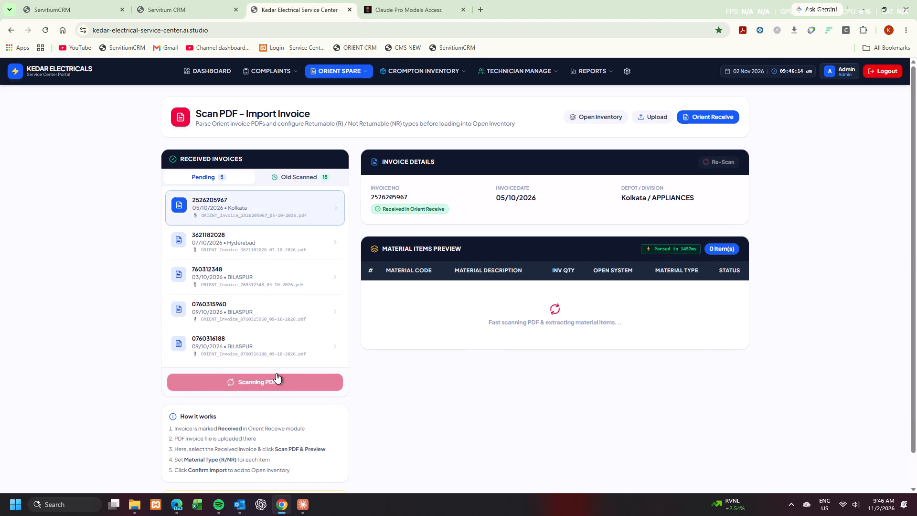
click(689, 366)
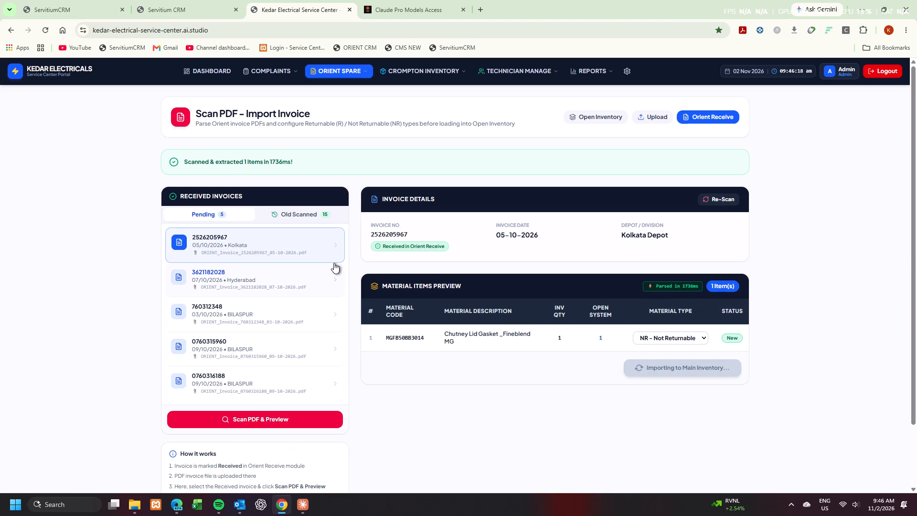
click(268, 272)
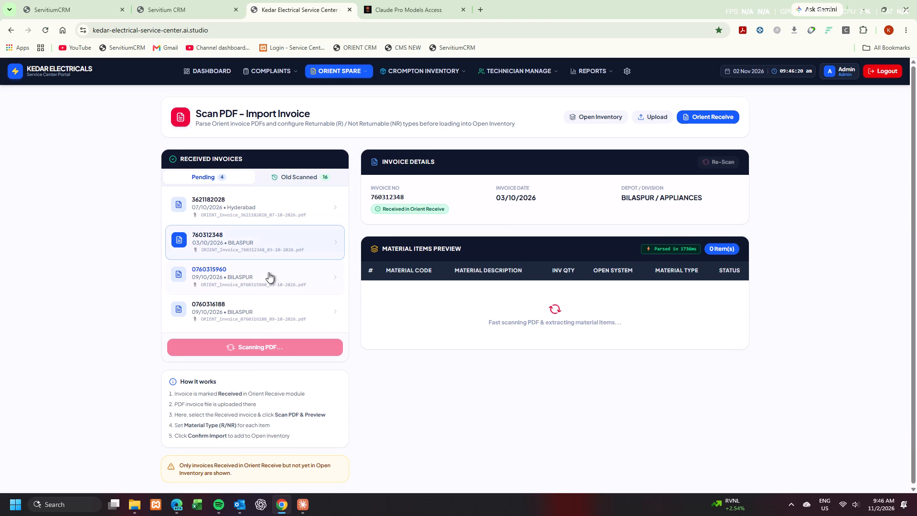
click(282, 216)
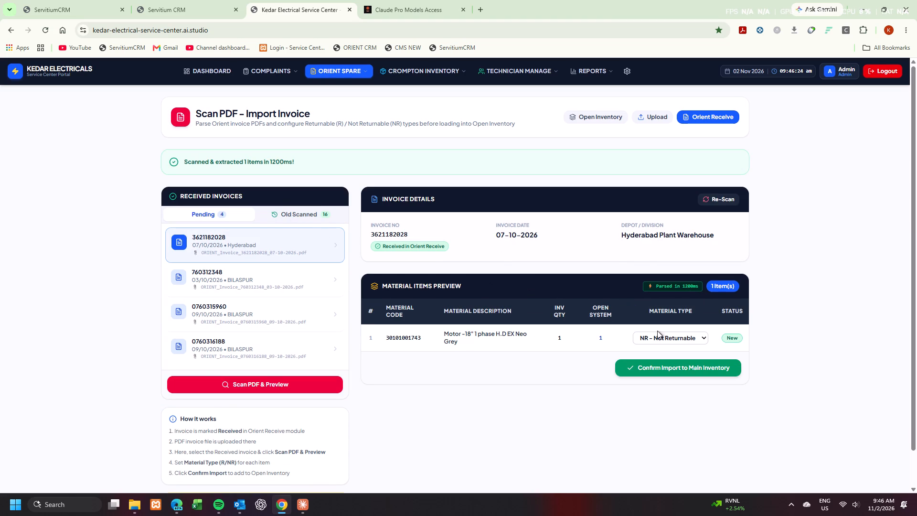
click(665, 343)
click(667, 366)
click(680, 363)
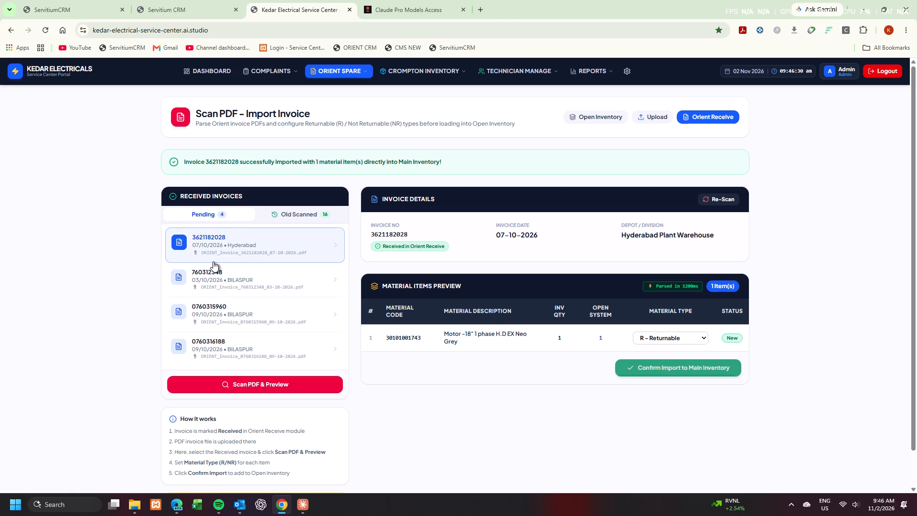
click(264, 283)
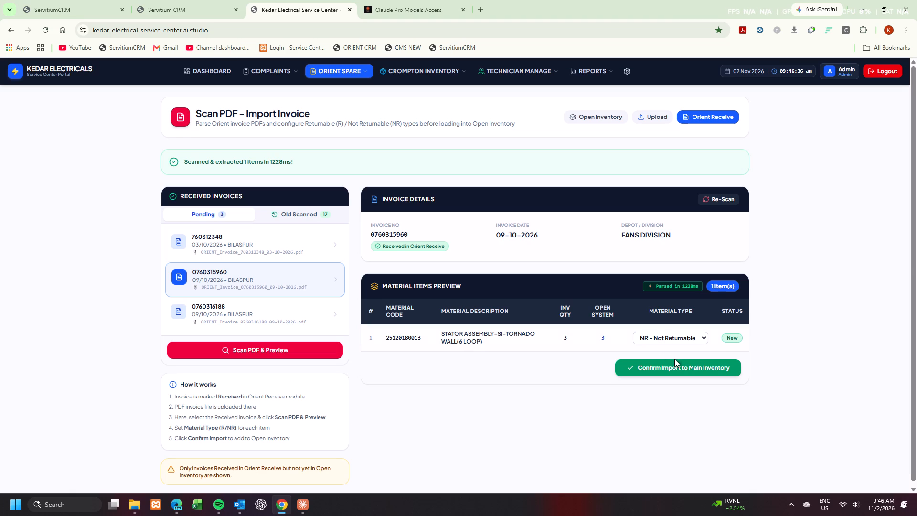
click(674, 341)
click(674, 360)
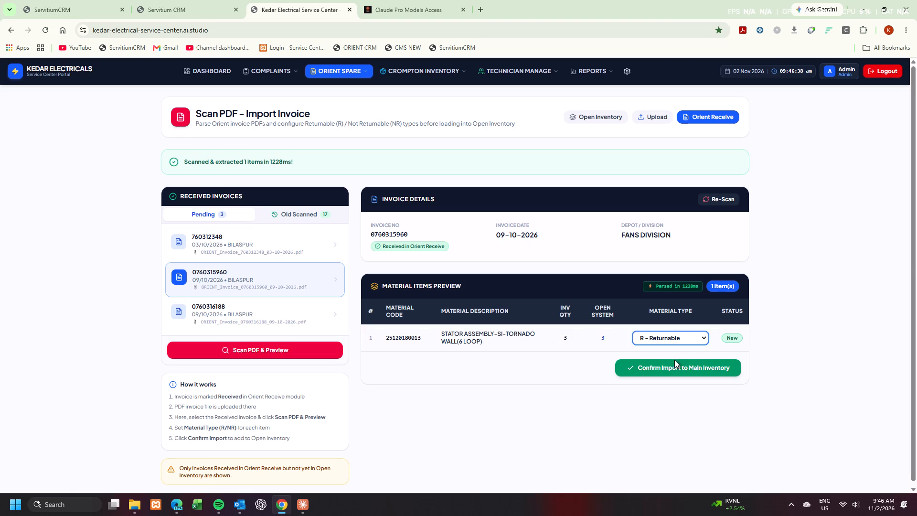
click(676, 362)
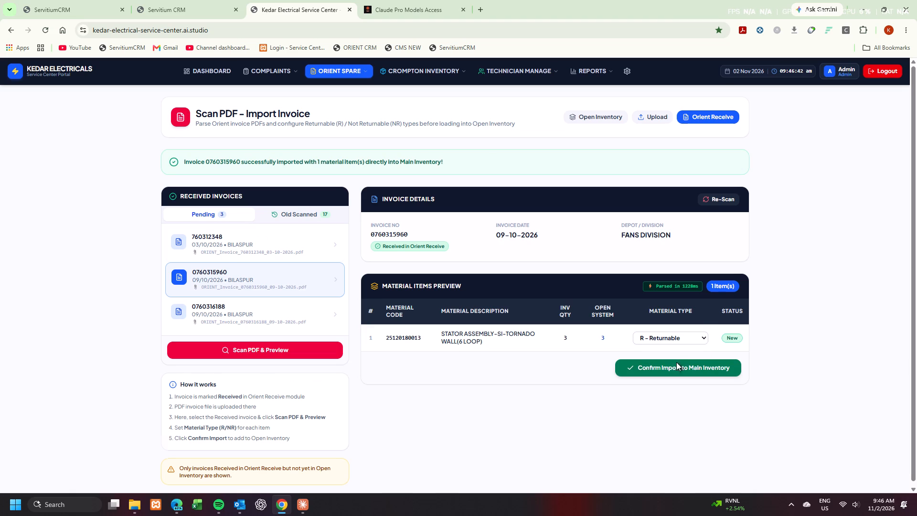
Scan invoice 760312348, set its apparatus plate assembly to R - Returnable, and import it into the main inventory.
click(297, 247)
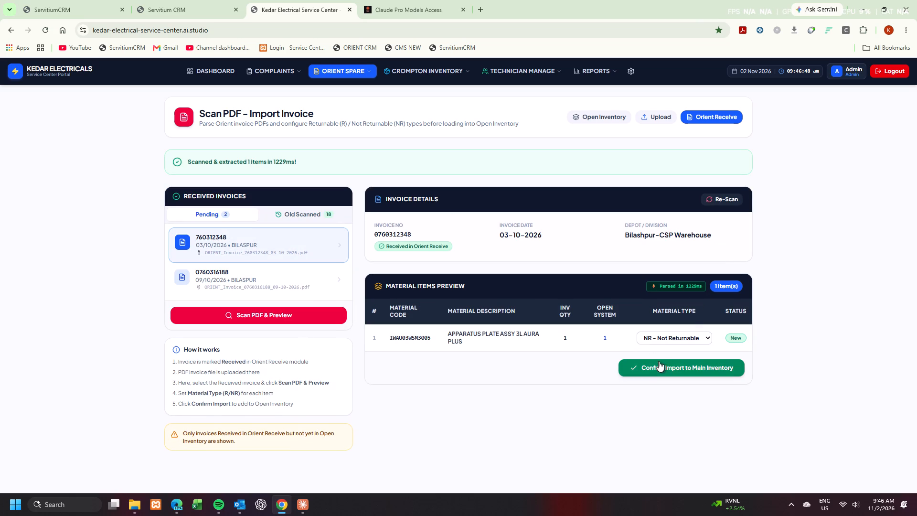
click(656, 341)
click(660, 361)
click(663, 365)
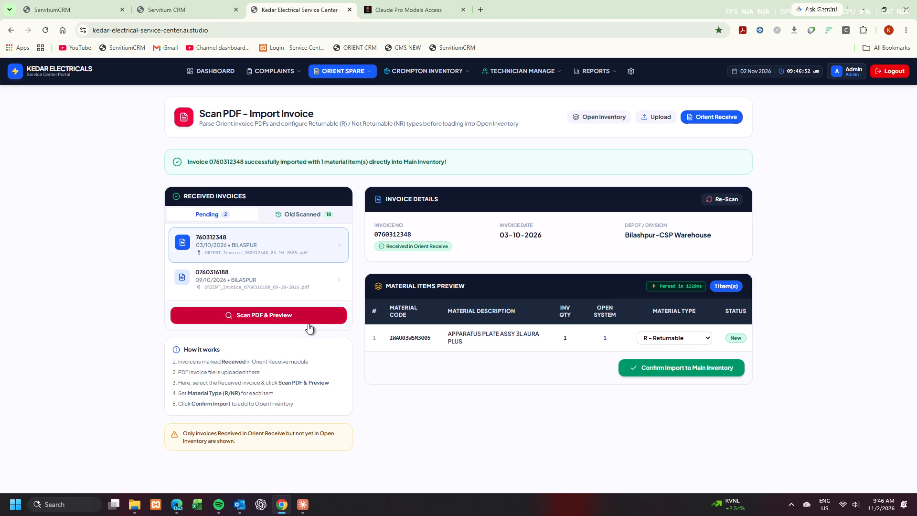
click(309, 250)
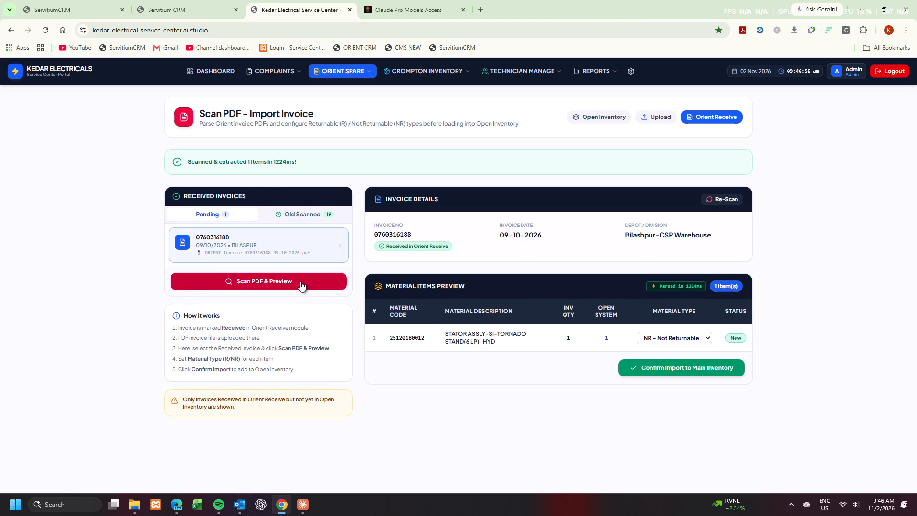
click(684, 337)
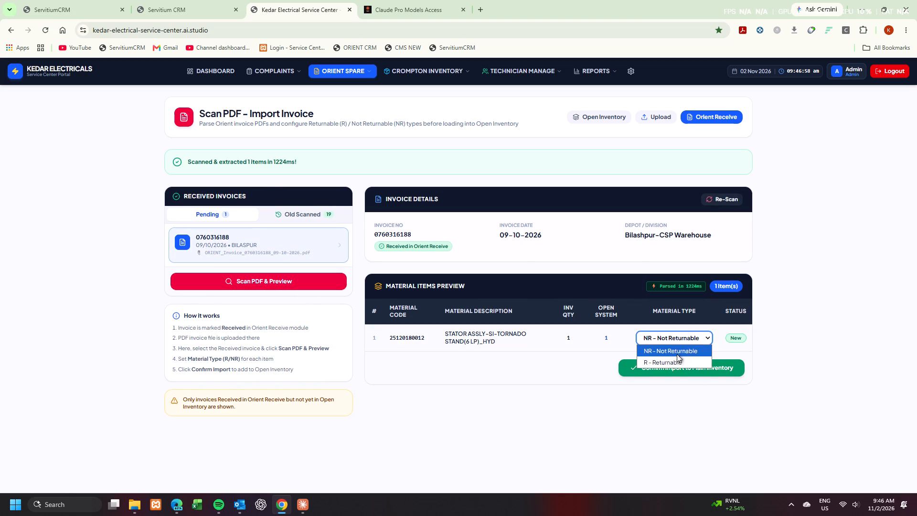
click(675, 366)
click(680, 352)
click(685, 361)
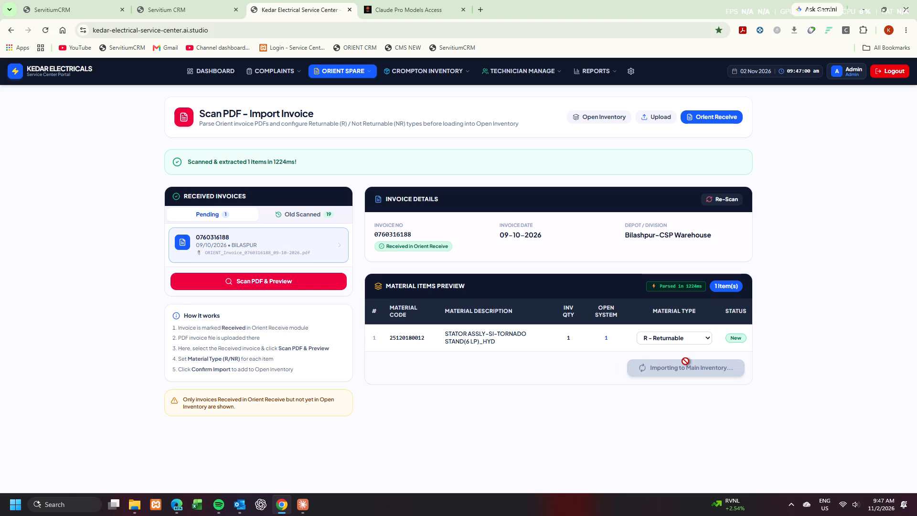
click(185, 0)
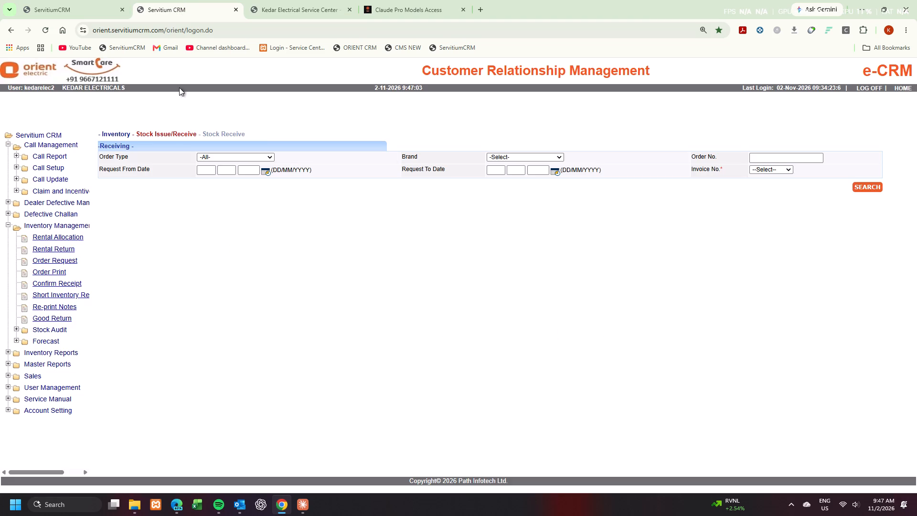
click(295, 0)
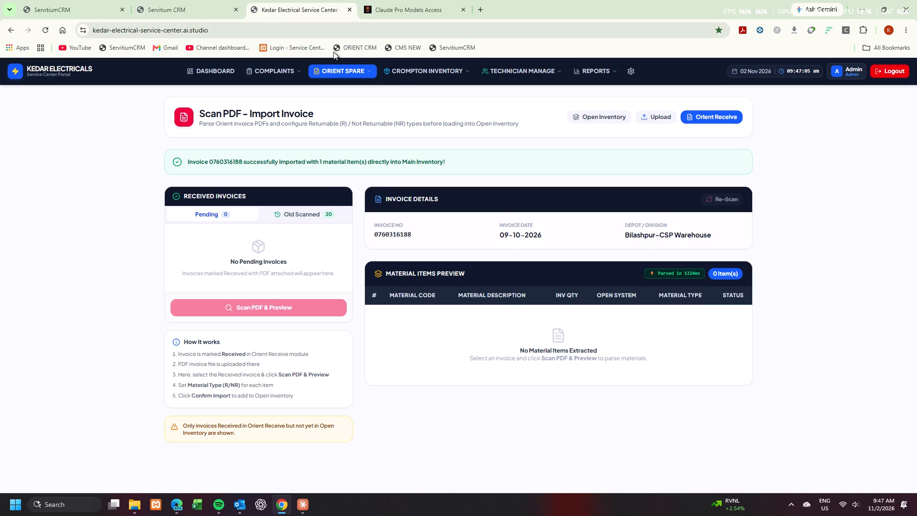
Open the Orient Receive challan list, filter it by status Received, and look through the received invoices.
click(358, 65)
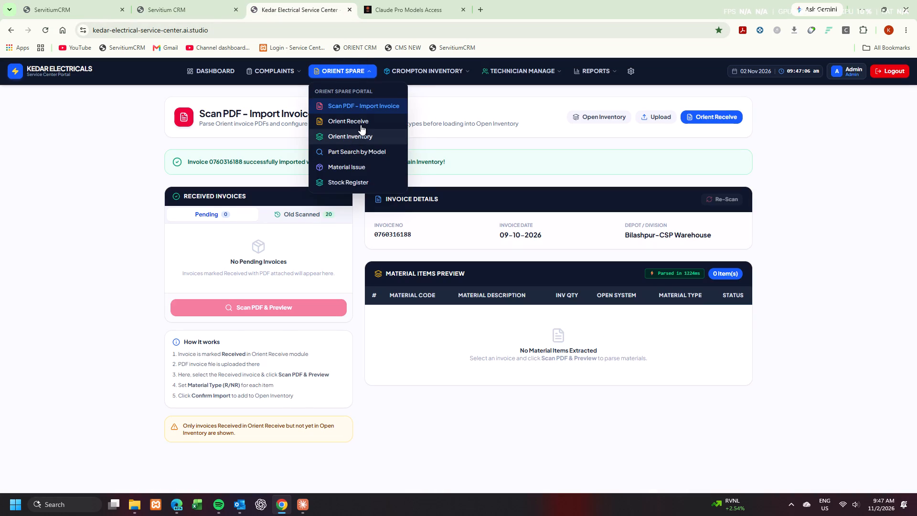
click(361, 124)
scroll(363, 148, down, 4)
scroll(373, 226, up, 5)
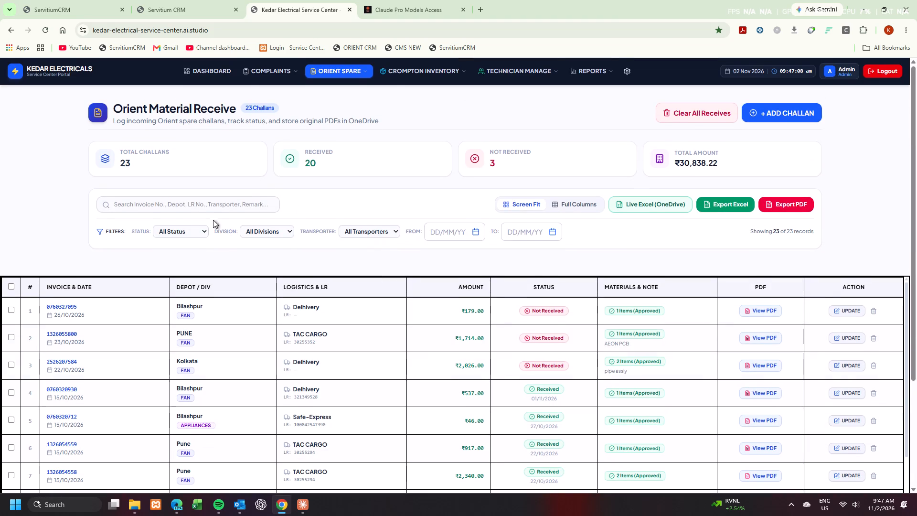
click(283, 232)
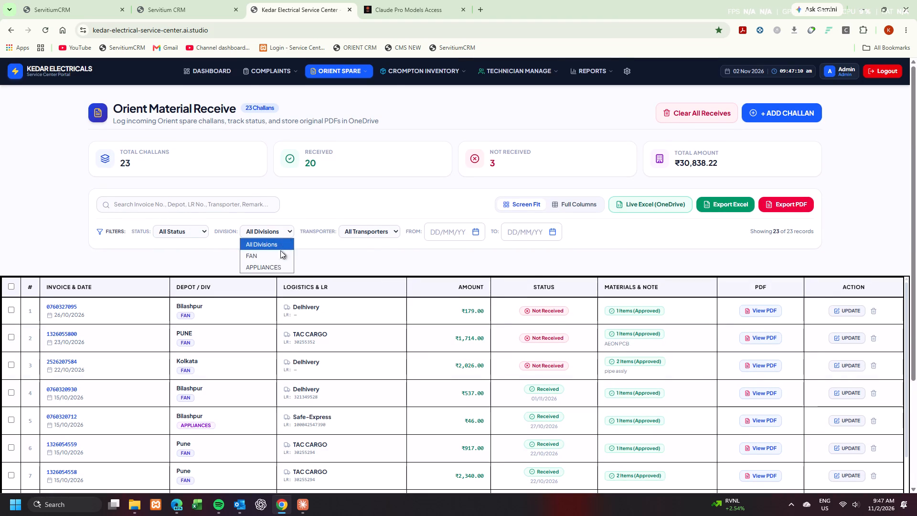
click(361, 235)
click(197, 235)
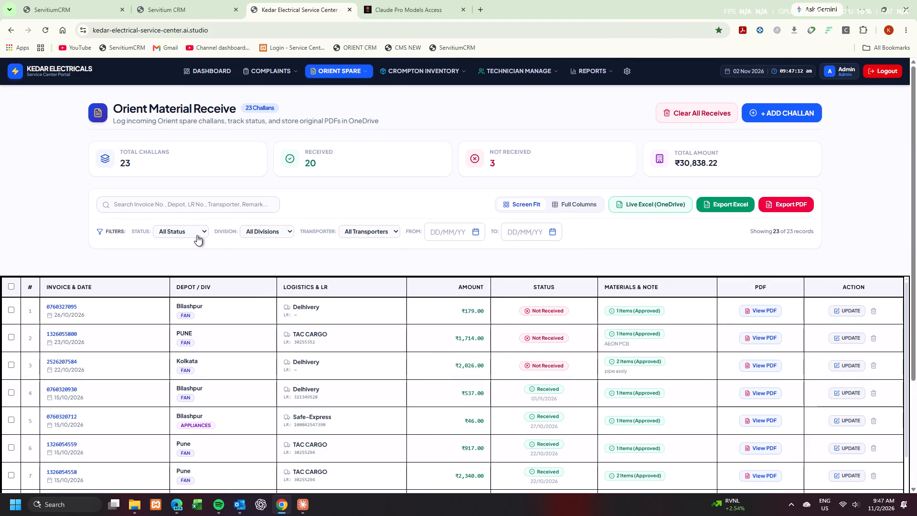
click(187, 258)
scroll(236, 290, down, 6)
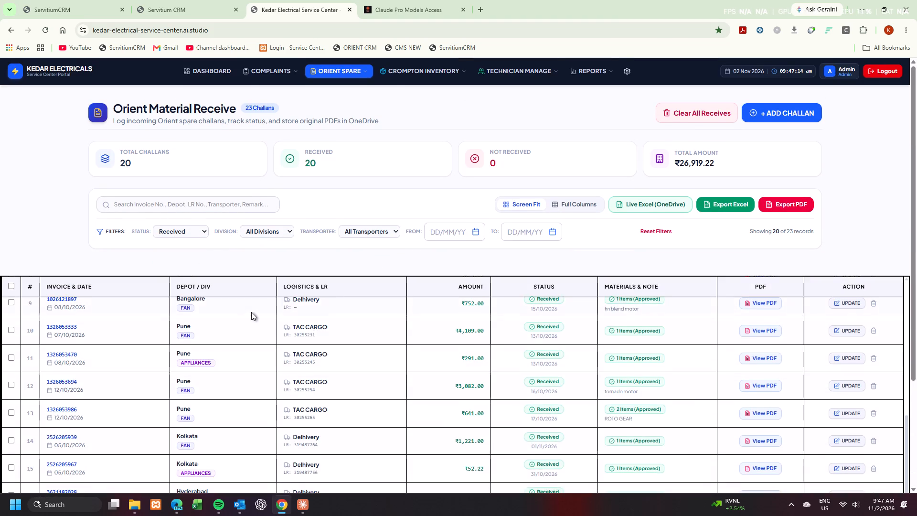
scroll(251, 312, up, 9)
Switch to Servitium CRM and search stock receiving for the items of invoice 760327095.
click(200, 5)
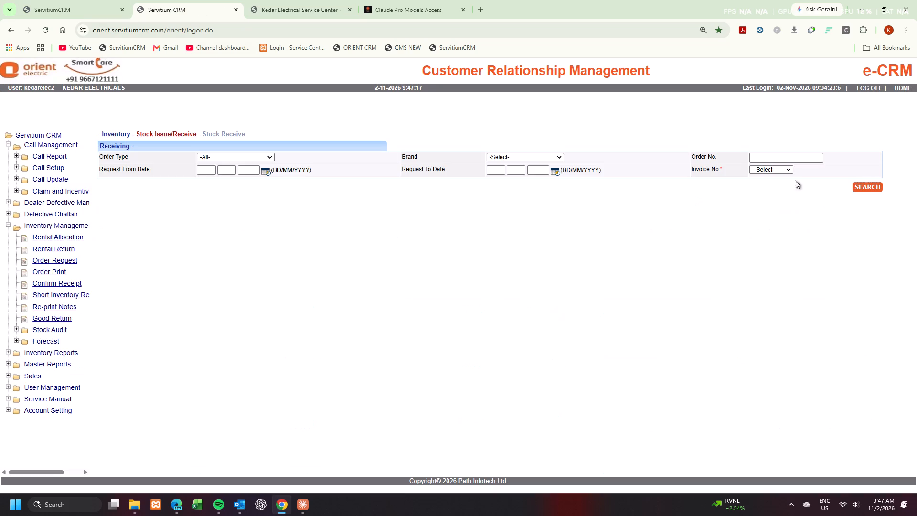
click(779, 170)
click(771, 192)
click(865, 189)
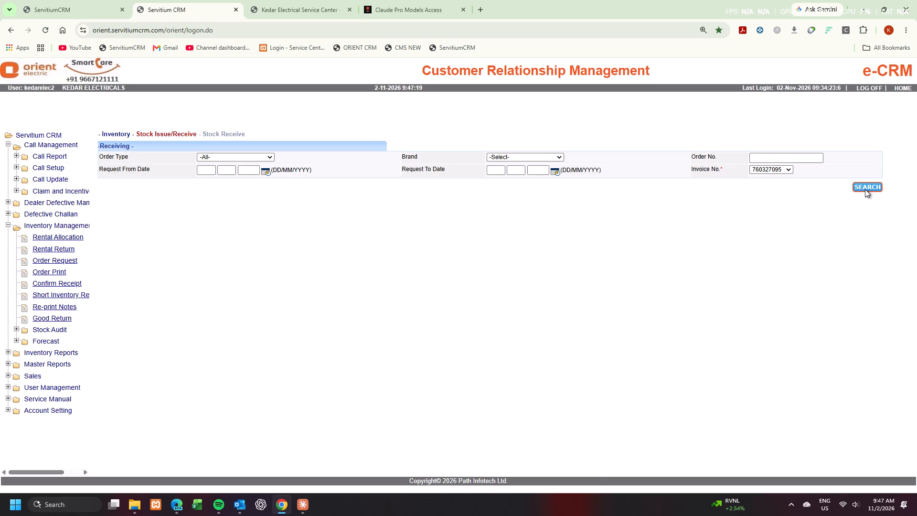
Switch to the Orient Material Receive list, set its status filter to All Status, and find the invoice ending in 7095.
click(289, 0)
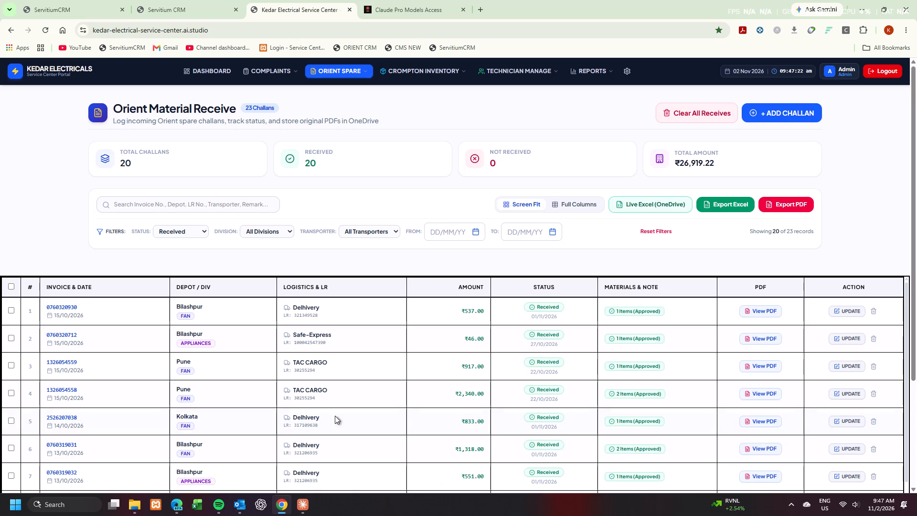
key(ctrl+f)
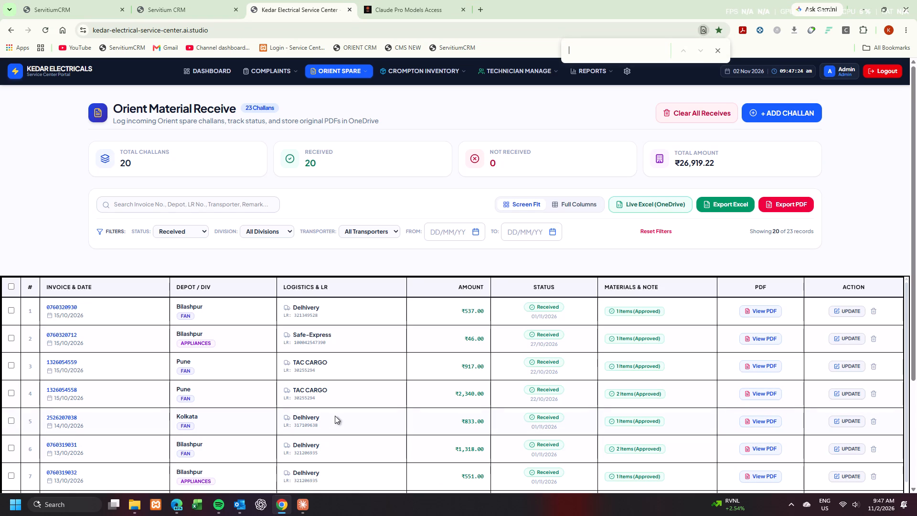
text(7095)
click(193, 231)
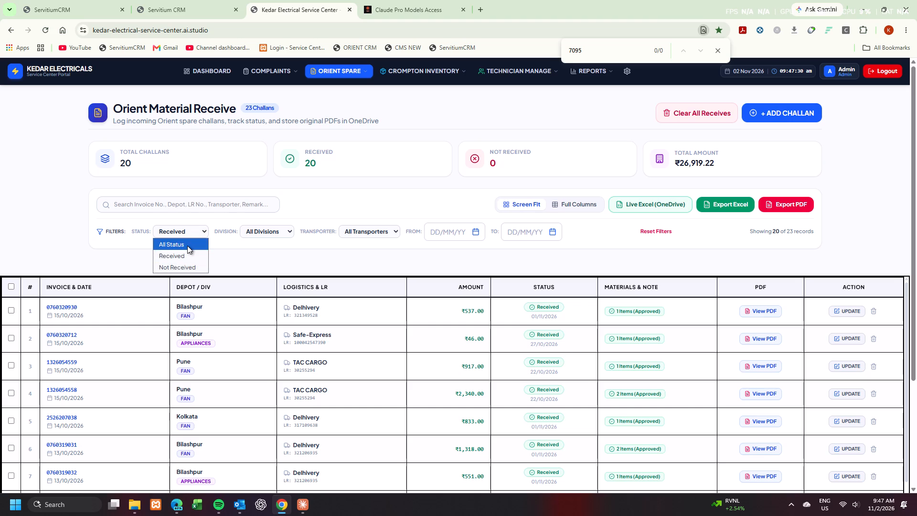
click(187, 246)
click(592, 51)
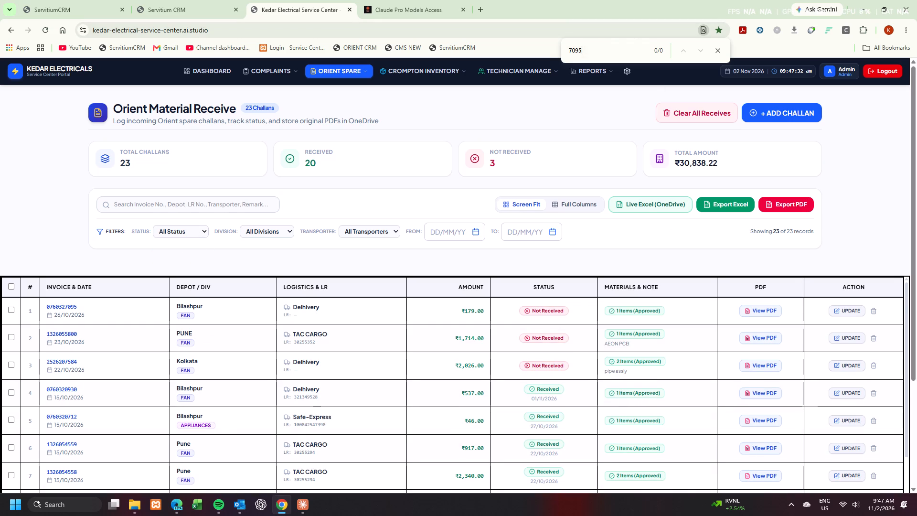
key(Return)
key(Return)
key(Return)
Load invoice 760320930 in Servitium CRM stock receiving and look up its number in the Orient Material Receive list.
click(166, 0)
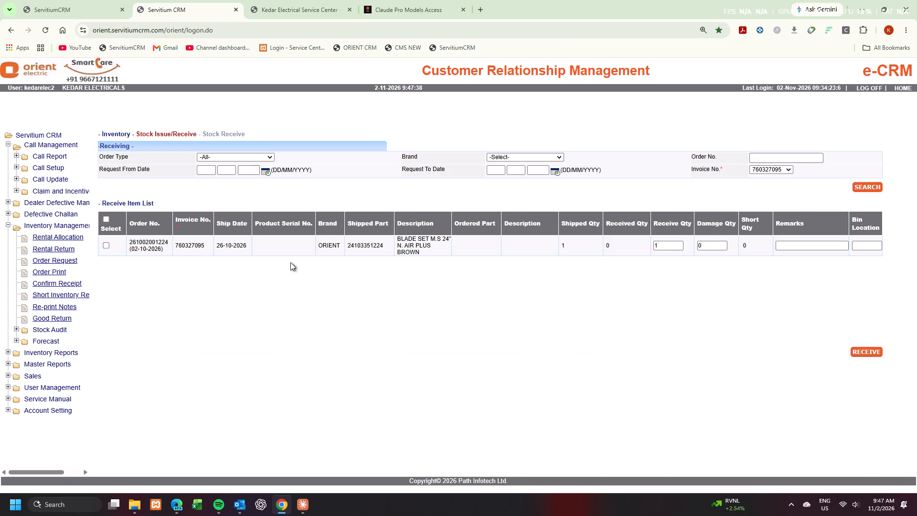
click(768, 170)
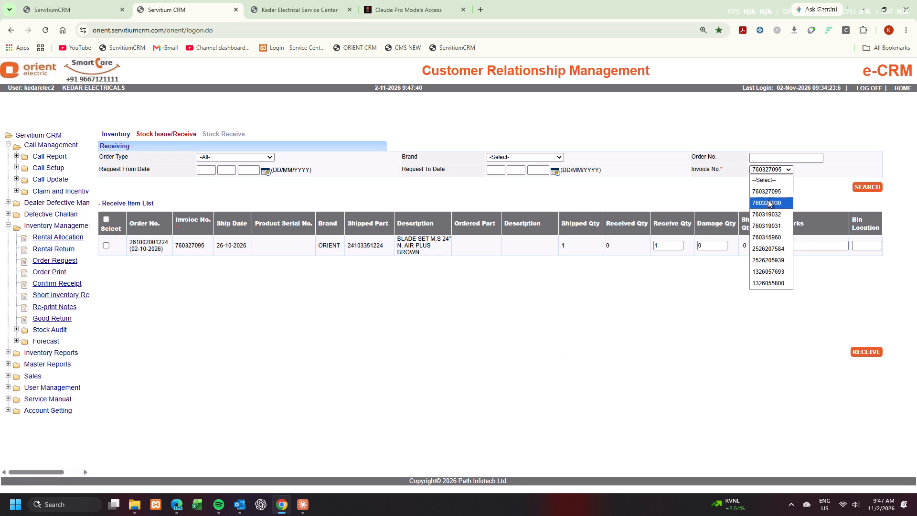
click(768, 200)
click(867, 183)
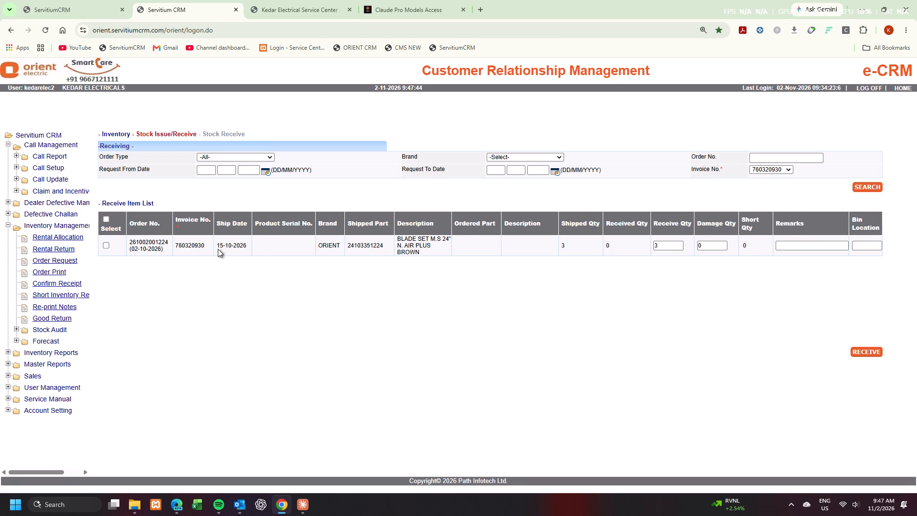
double_click(195, 247)
key(ctrl+c)
click(331, 0)
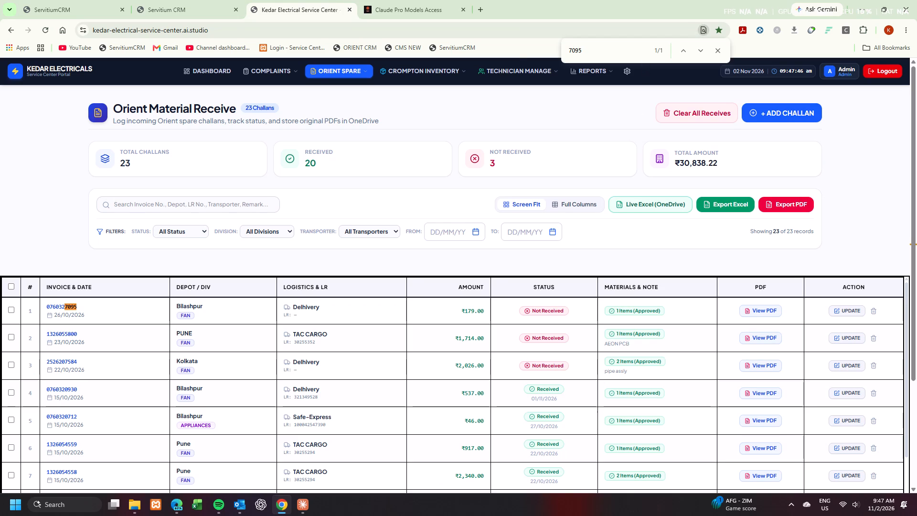
drag(631, 53, 522, 53)
key(BackSpace)
key(ctrl+v)
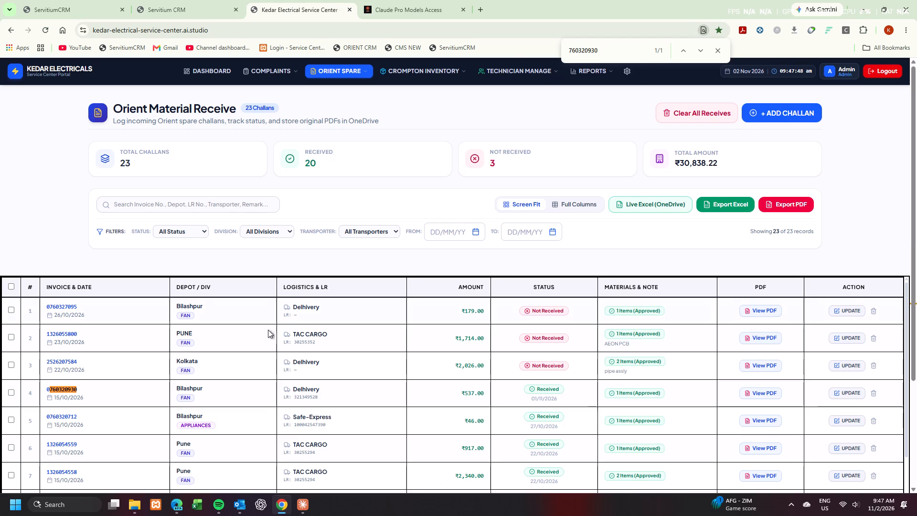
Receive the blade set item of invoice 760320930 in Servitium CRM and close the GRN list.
click(210, 0)
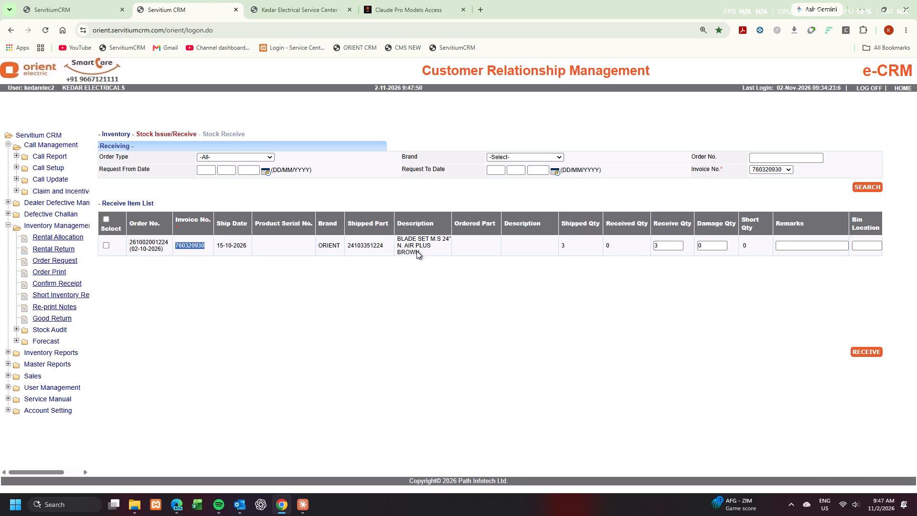
click(103, 246)
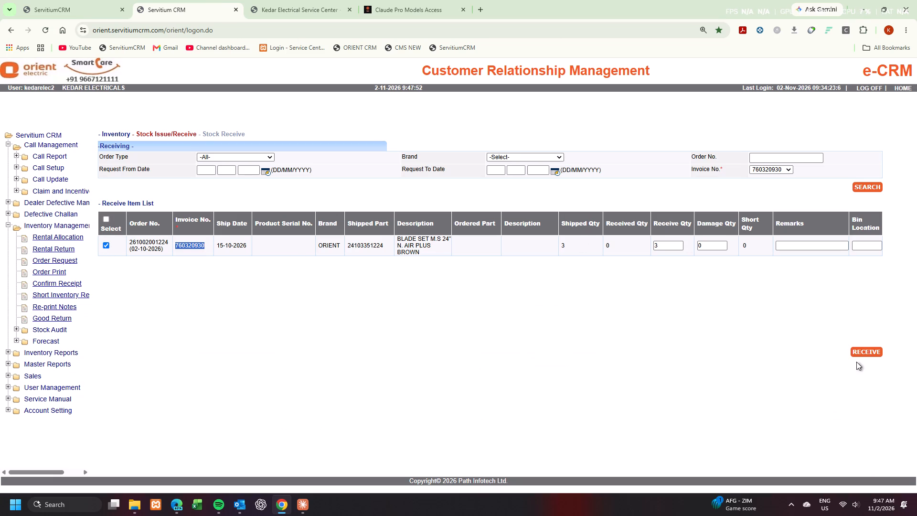
click(861, 351)
click(500, 92)
click(500, 92)
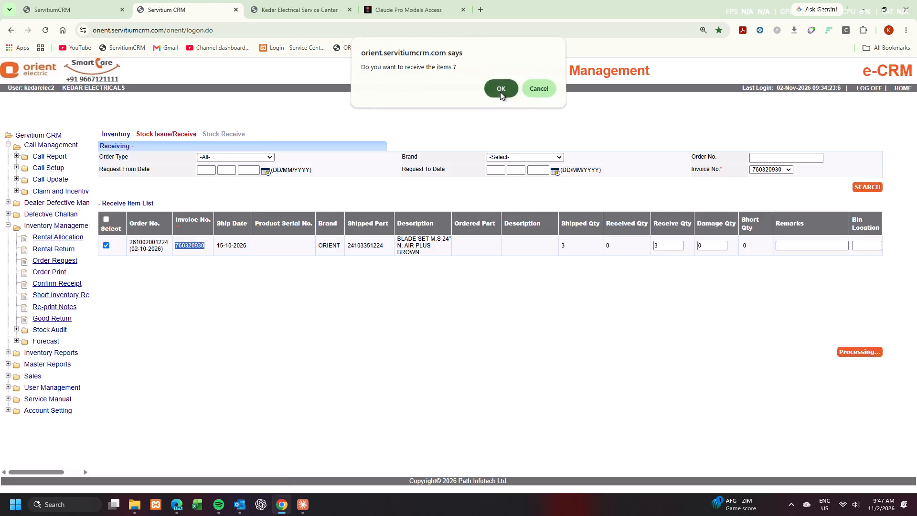
click(545, 94)
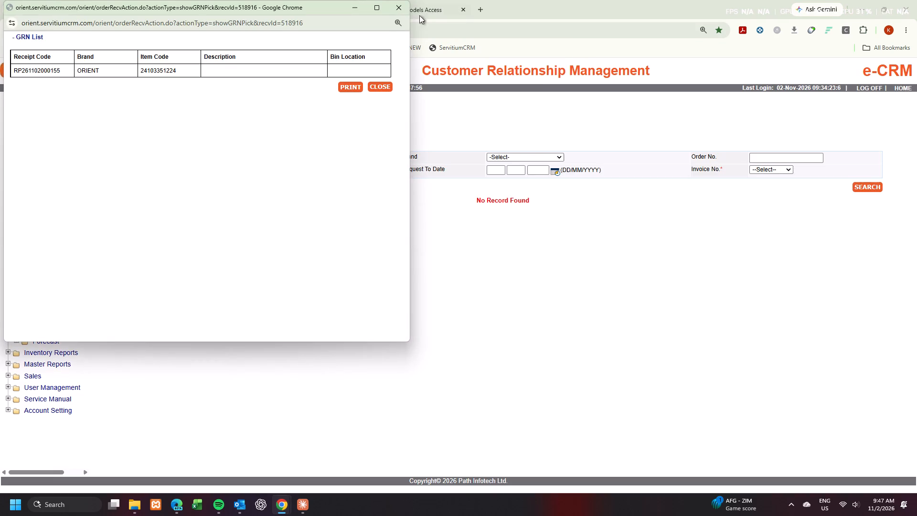
click(404, 8)
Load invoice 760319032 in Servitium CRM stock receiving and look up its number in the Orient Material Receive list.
click(265, 11)
drag(618, 52, 617, 52)
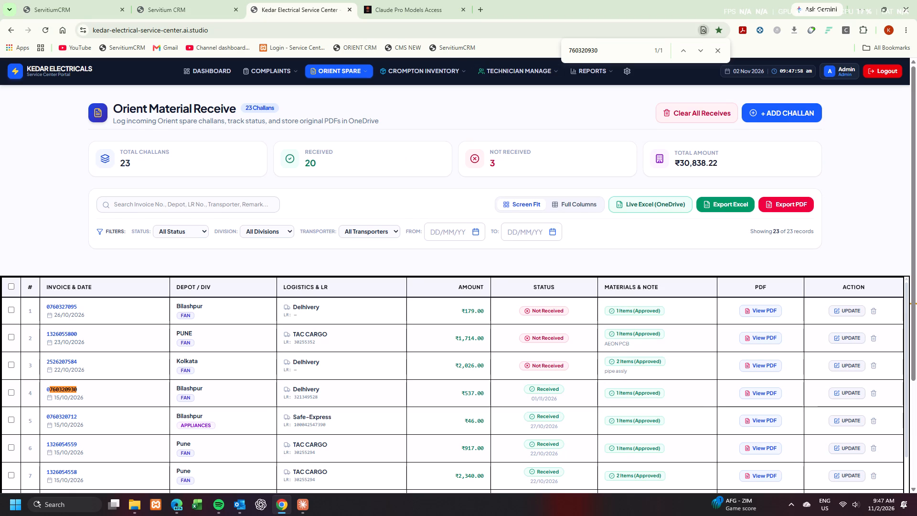
drag(617, 52, 495, 54)
key(BackSpace)
click(183, 0)
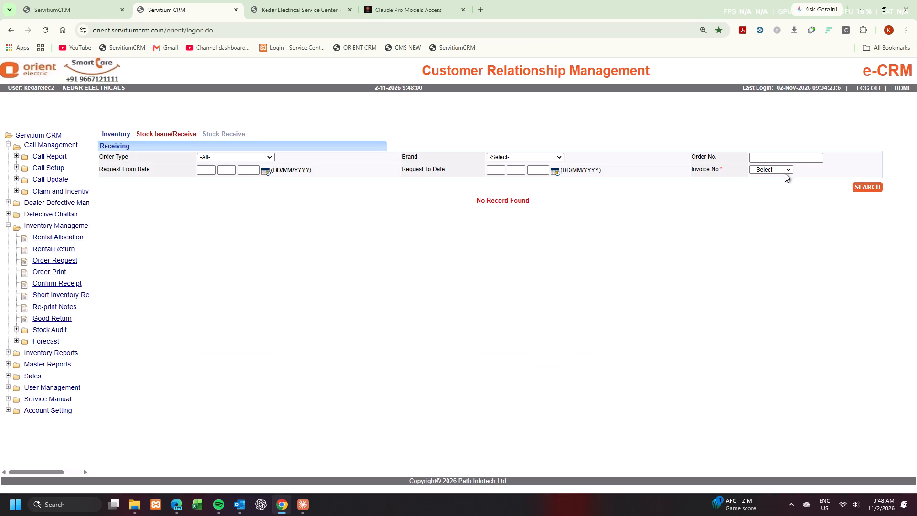
click(783, 173)
click(782, 198)
click(862, 190)
double_click(185, 246)
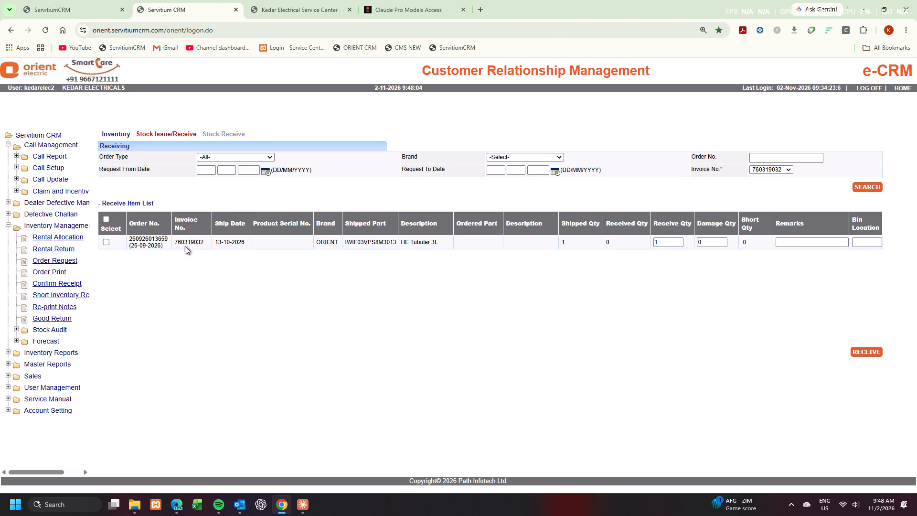
key(ctrl+c)
click(265, 0)
key(ctrl+v)
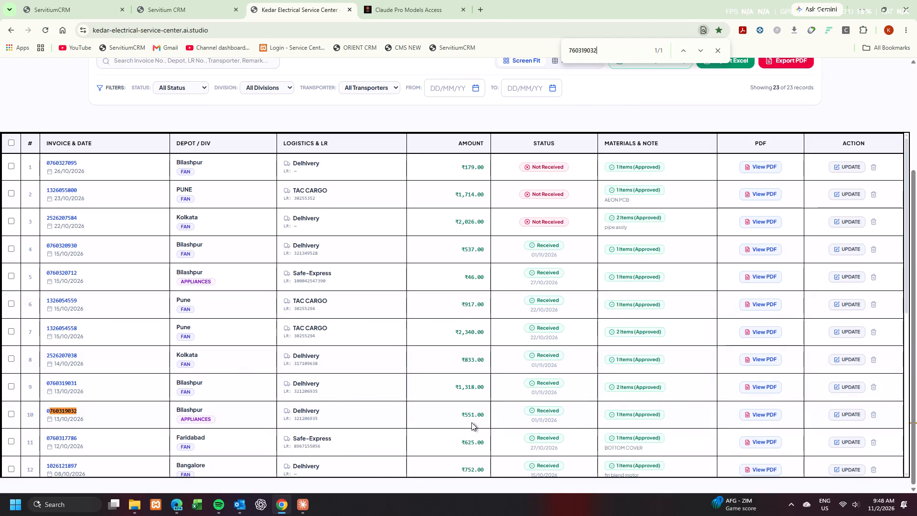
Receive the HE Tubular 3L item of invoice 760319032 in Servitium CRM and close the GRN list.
click(206, 0)
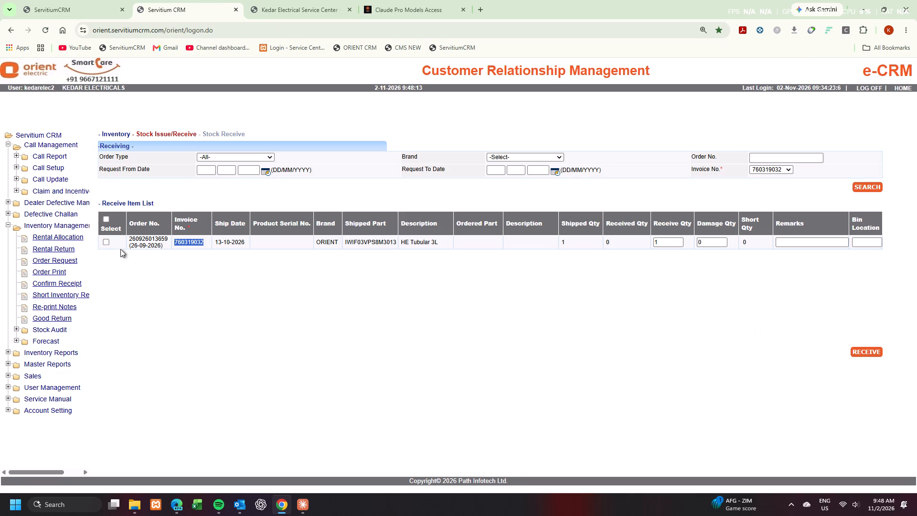
click(104, 241)
click(867, 352)
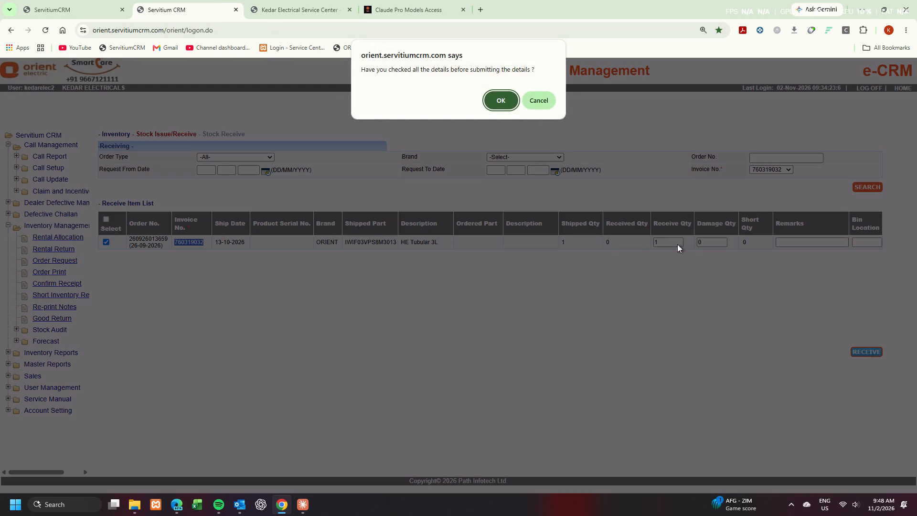
click(504, 103)
click(504, 88)
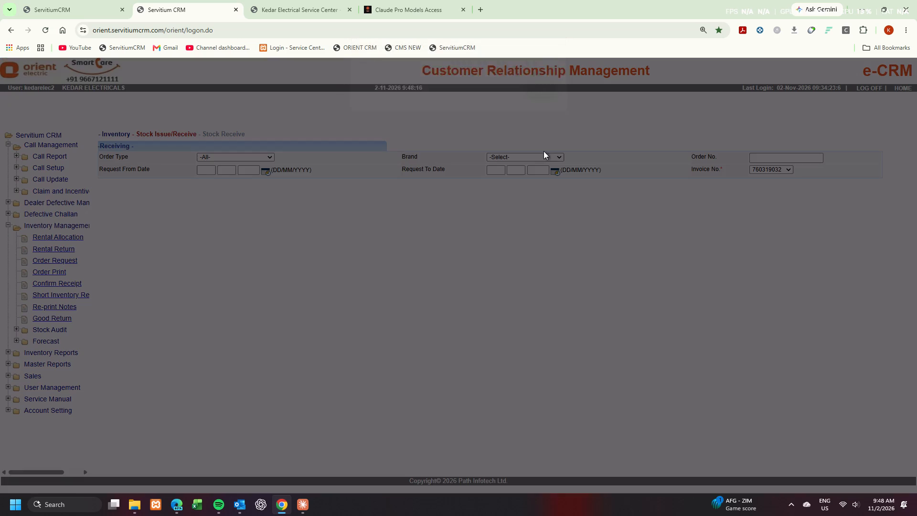
click(540, 102)
click(393, 0)
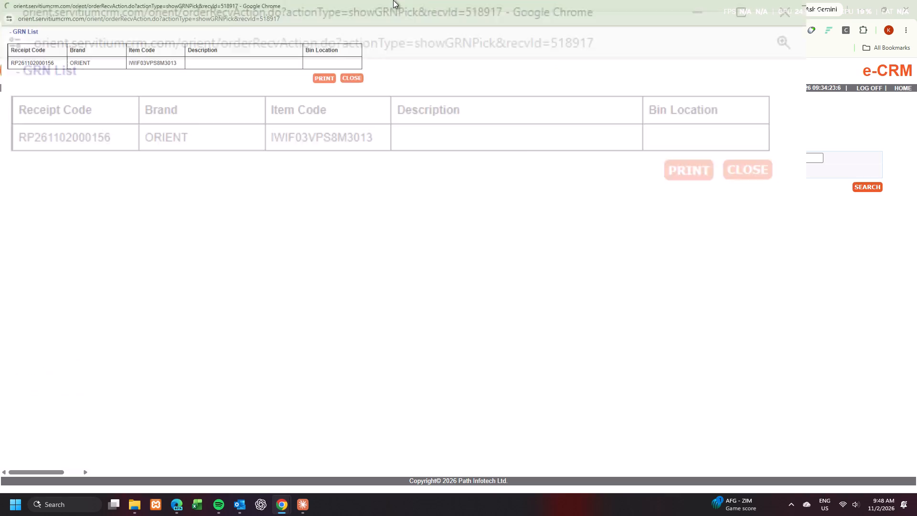
click(916, 0)
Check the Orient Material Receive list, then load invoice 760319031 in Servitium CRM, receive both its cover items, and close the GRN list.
click(262, 4)
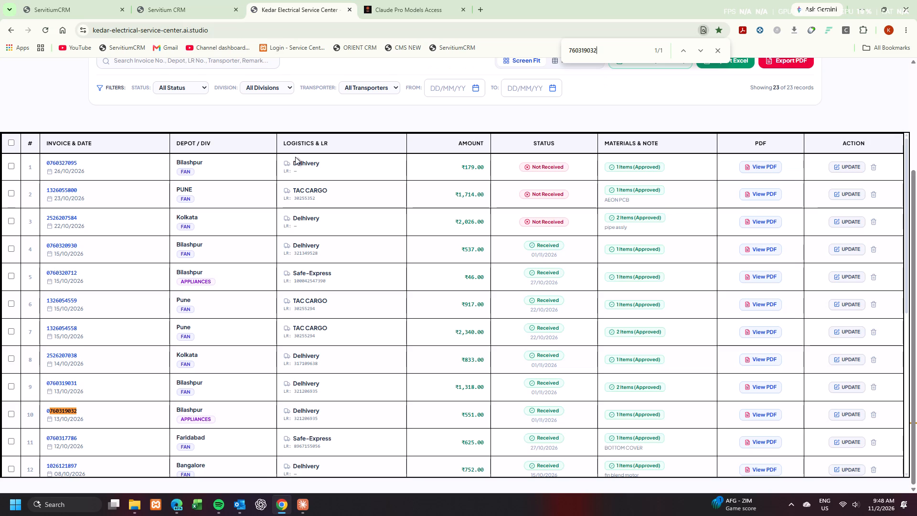
click(165, 0)
click(780, 173)
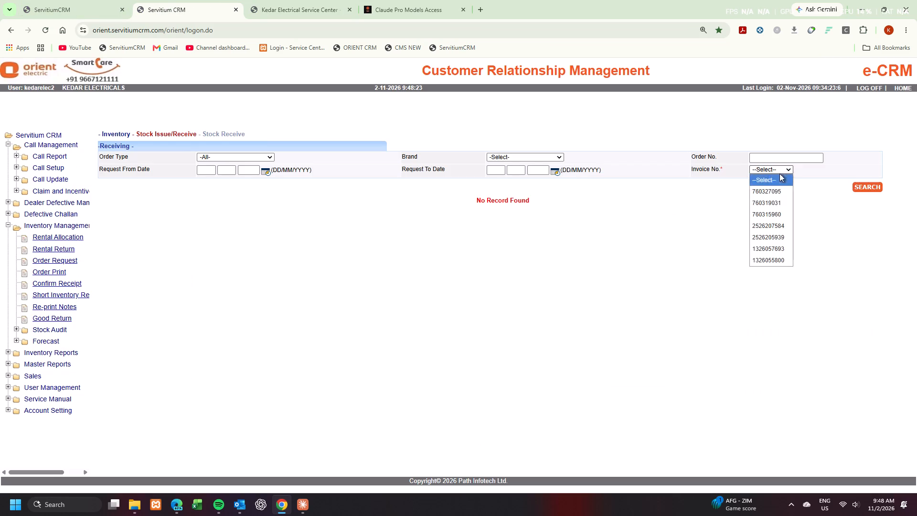
click(771, 204)
click(857, 186)
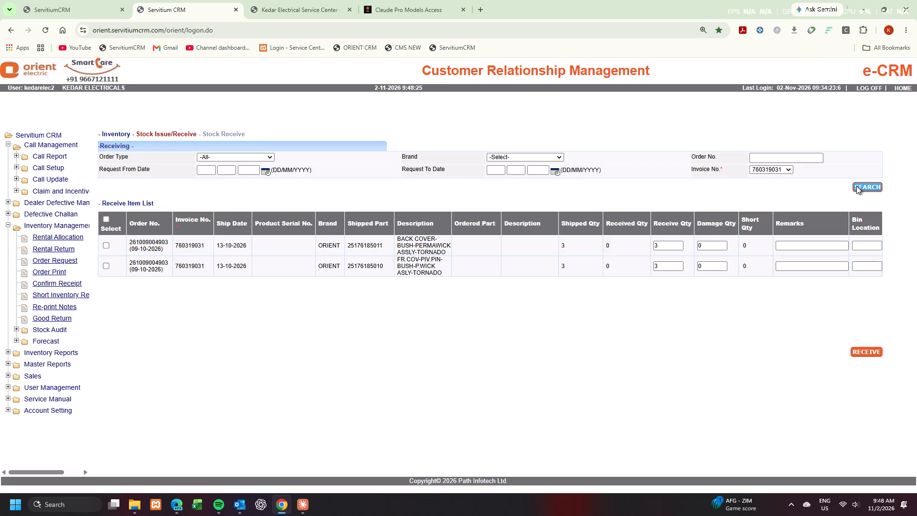
double_click(186, 245)
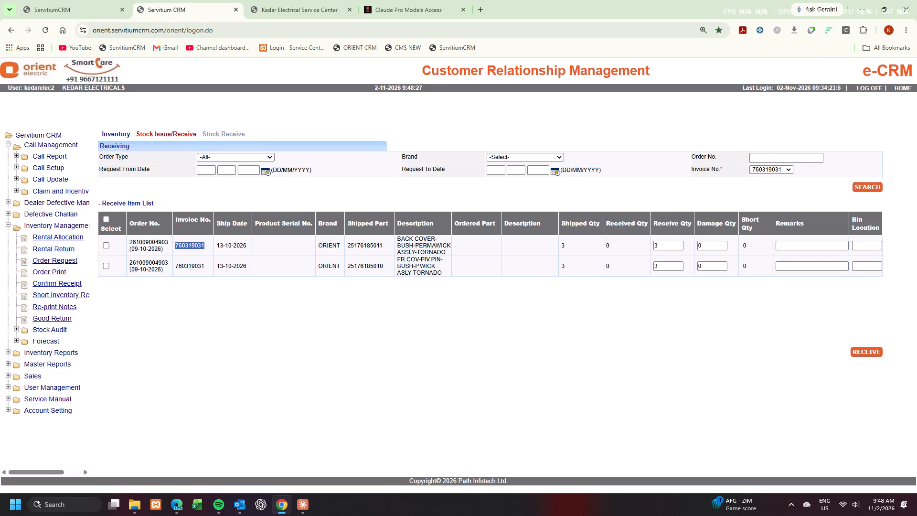
click(109, 217)
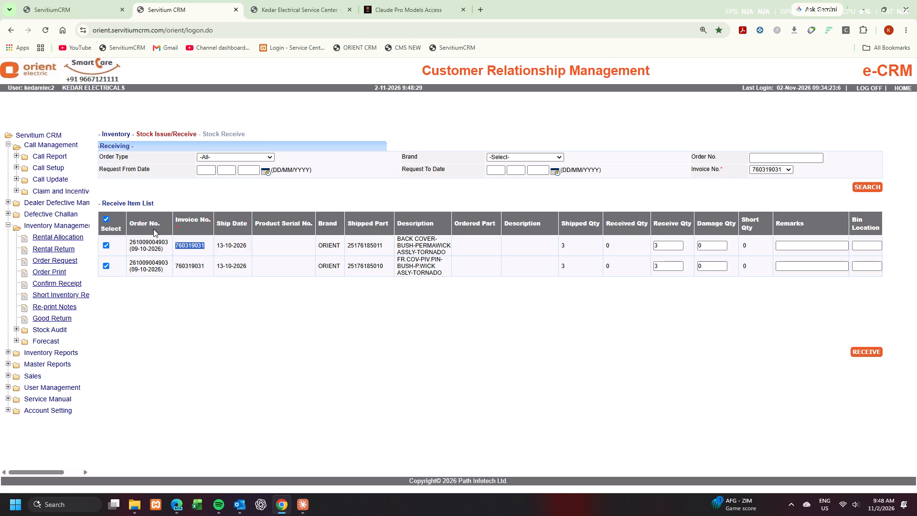
click(867, 355)
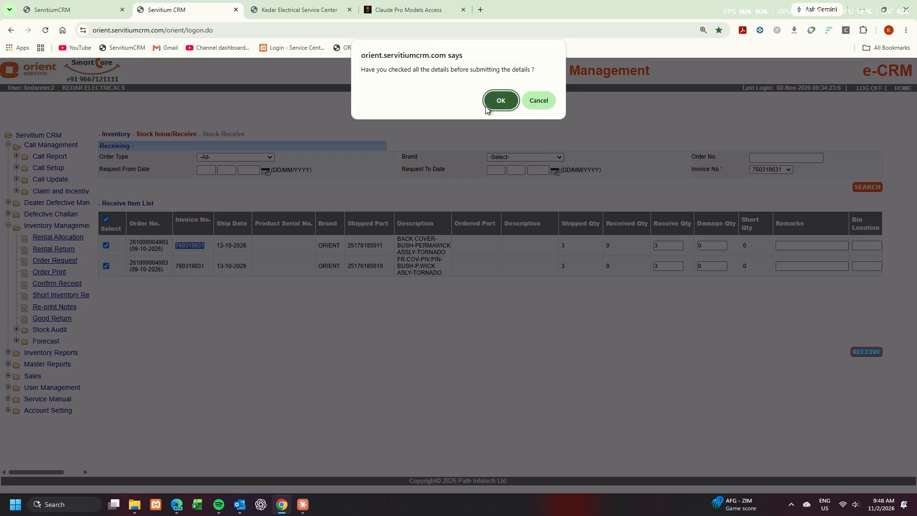
click(492, 98)
click(507, 98)
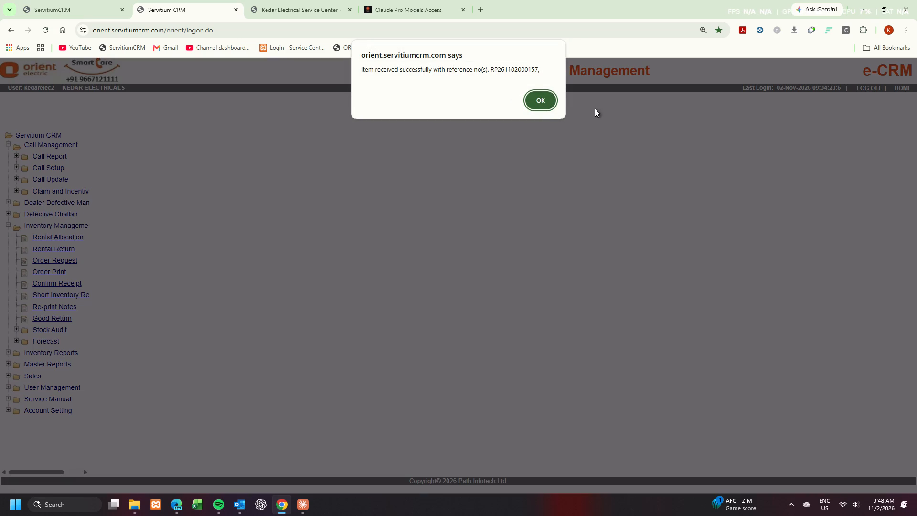
click(544, 103)
click(400, 3)
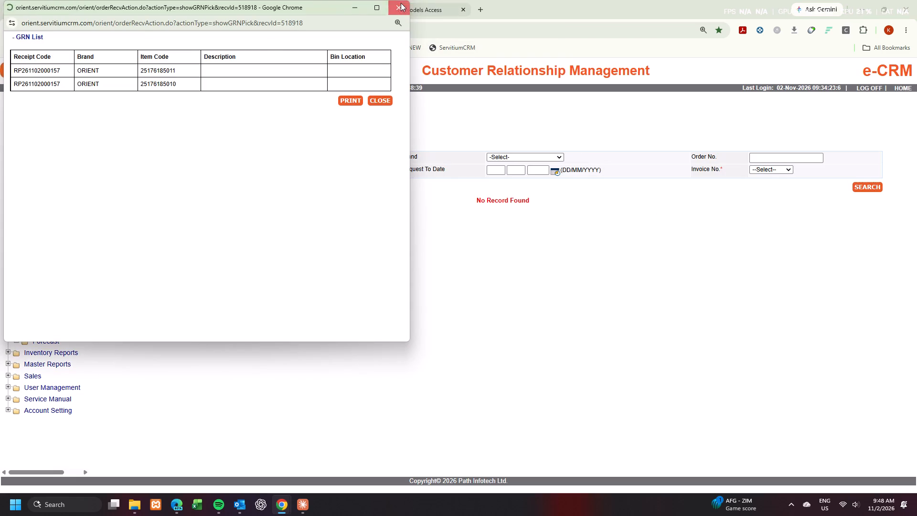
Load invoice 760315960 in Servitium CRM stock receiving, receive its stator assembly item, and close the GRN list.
click(781, 172)
click(775, 202)
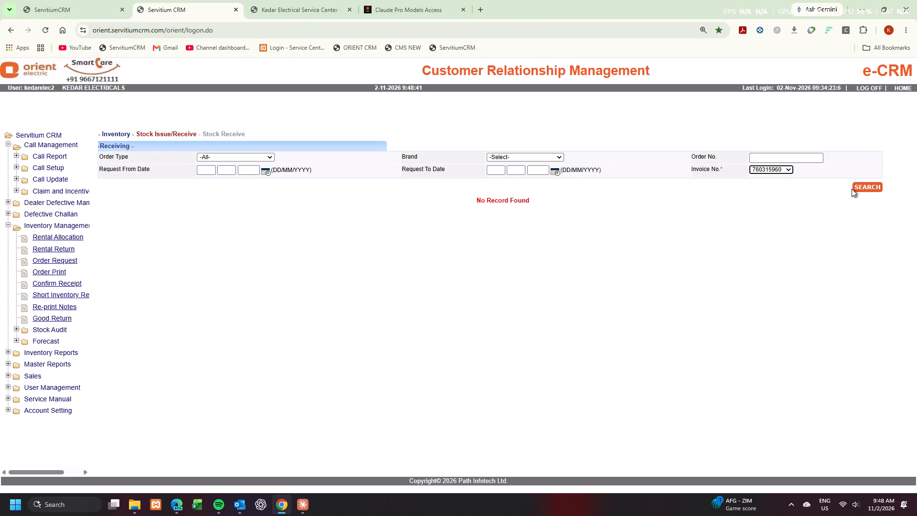
click(855, 187)
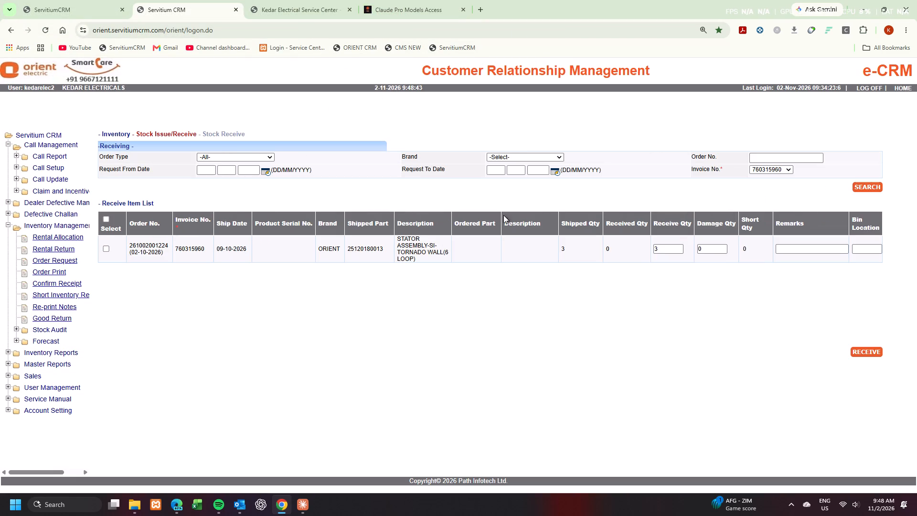
click(107, 216)
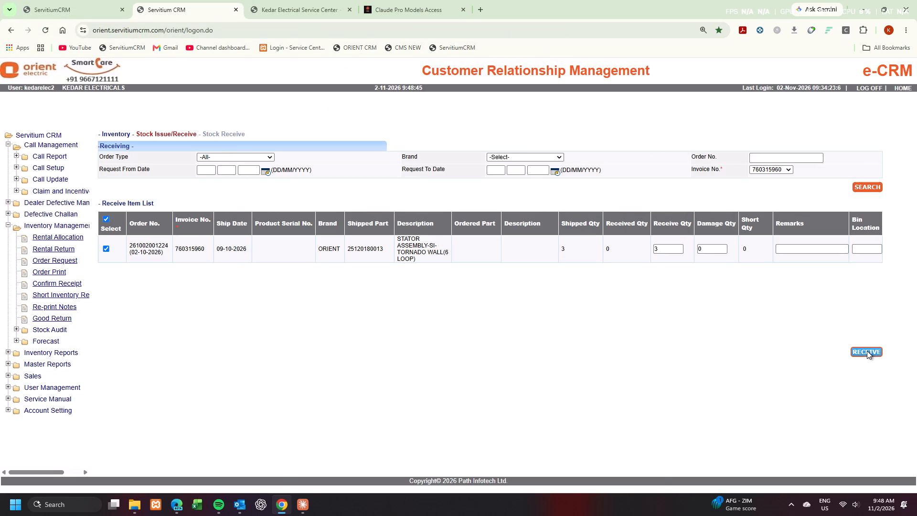
click(867, 351)
click(510, 103)
click(509, 85)
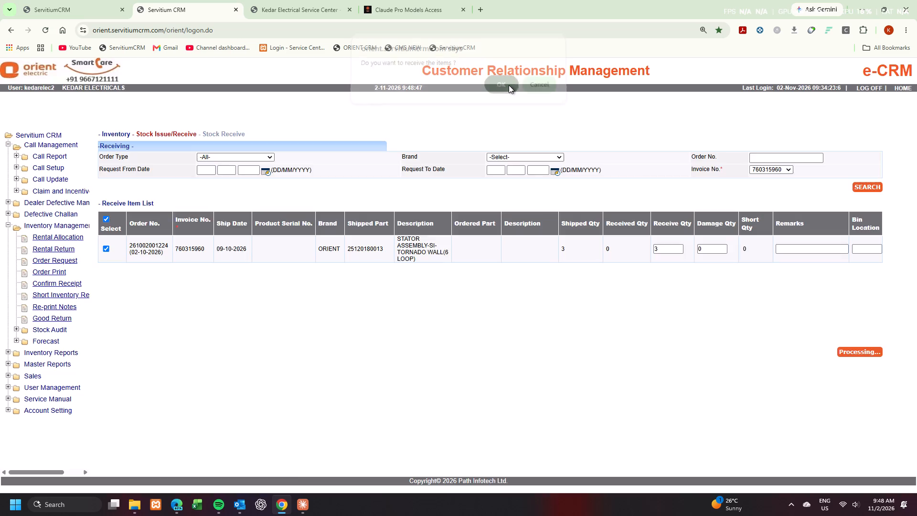
click(545, 96)
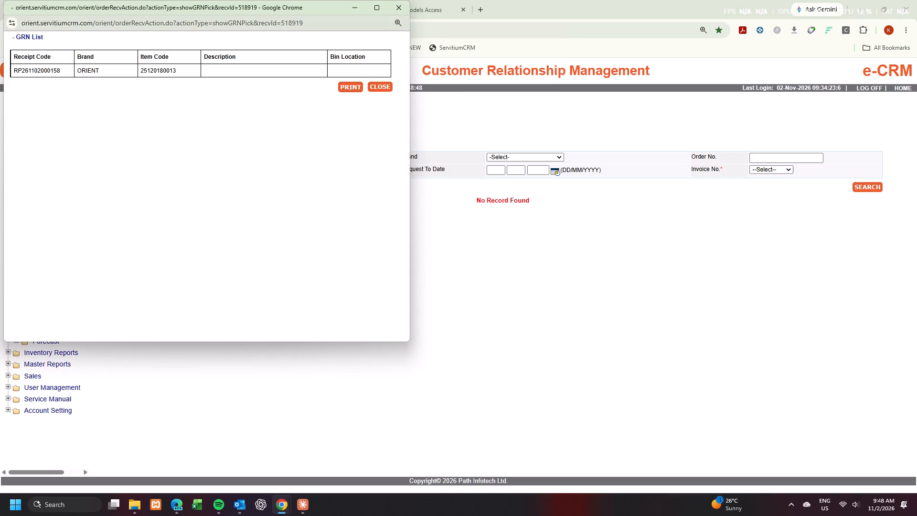
click(389, 11)
click(771, 166)
click(776, 200)
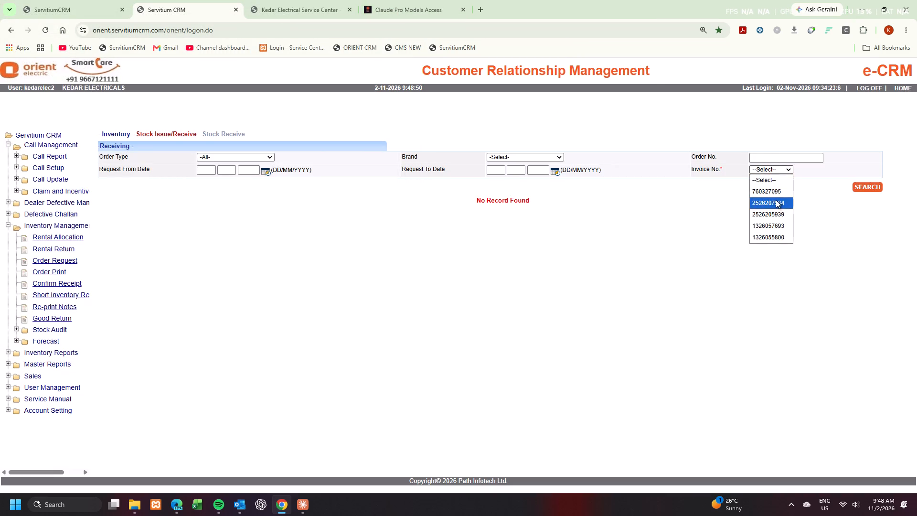
click(871, 191)
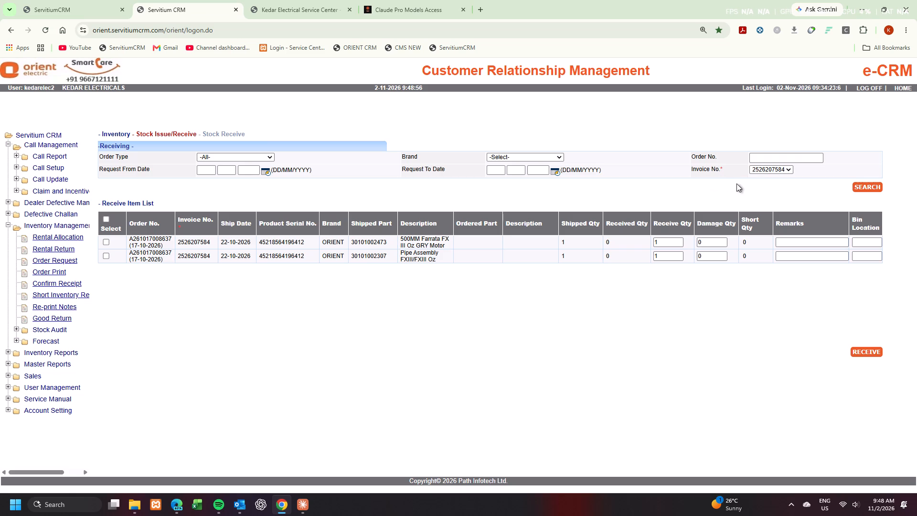
click(766, 172)
click(775, 214)
click(864, 185)
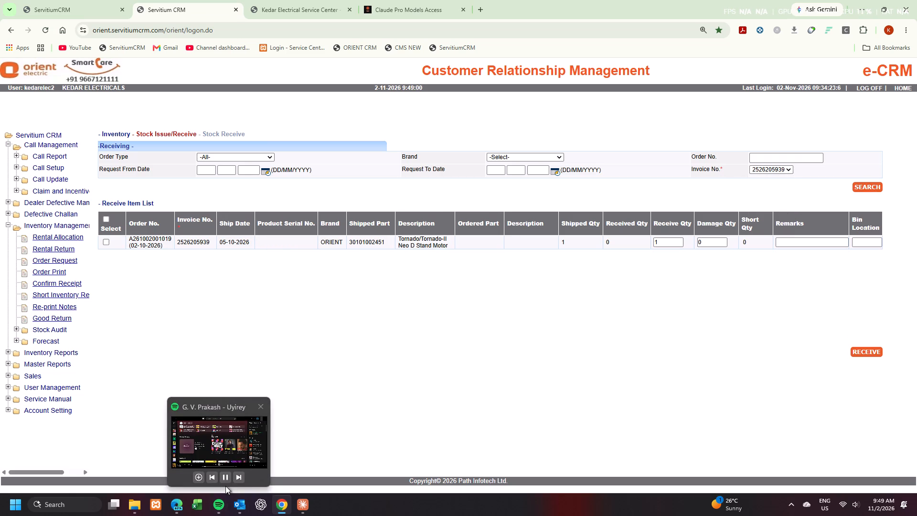
Pause the music playback in Spotify.
click(228, 478)
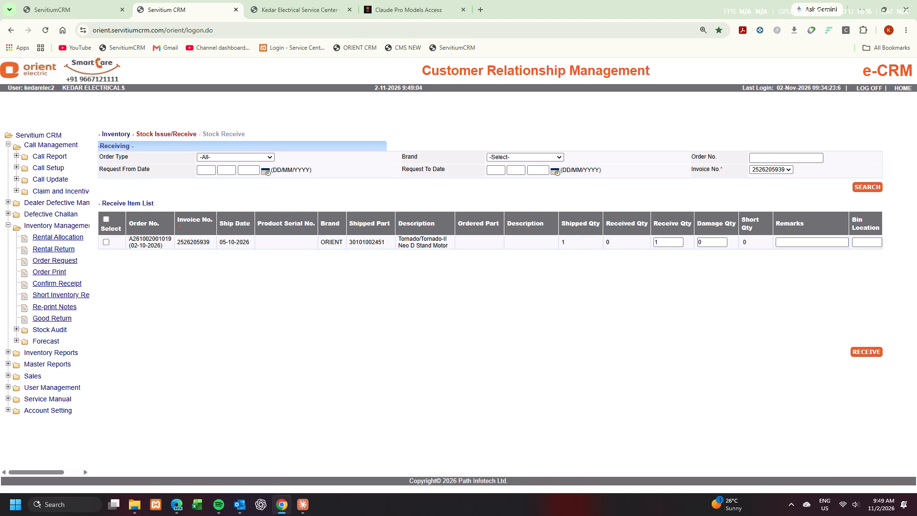
click(104, 218)
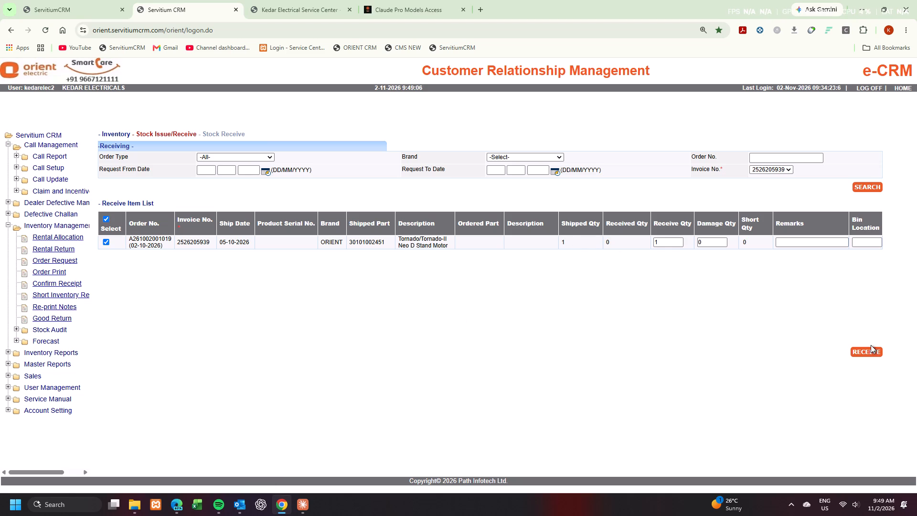
click(871, 345)
click(871, 351)
click(502, 100)
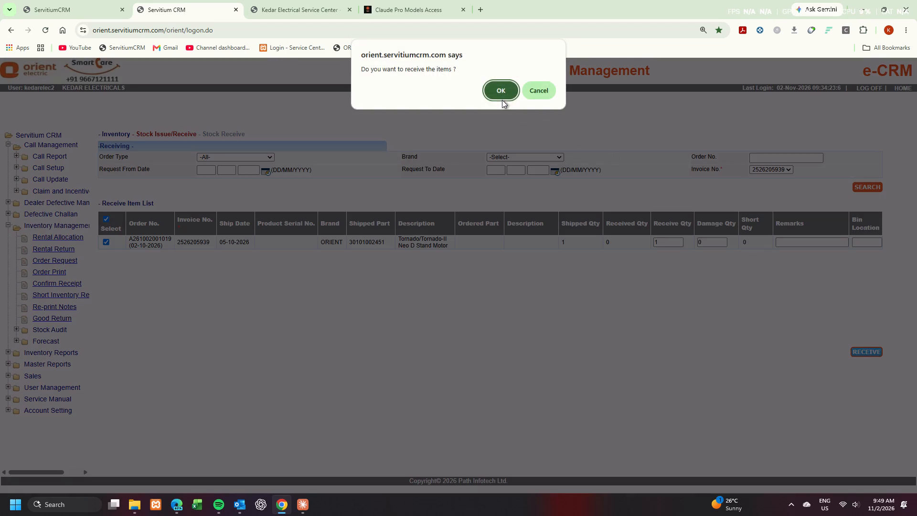
click(511, 94)
click(541, 104)
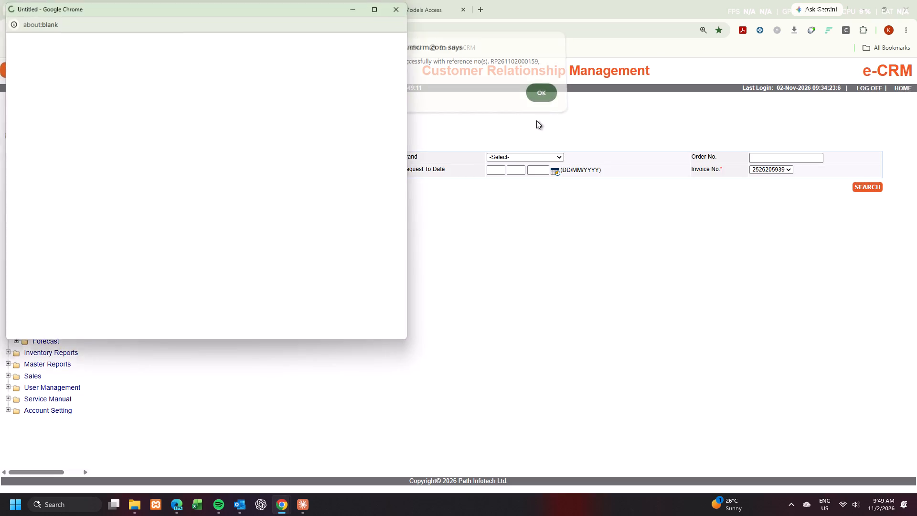
click(403, 11)
click(780, 172)
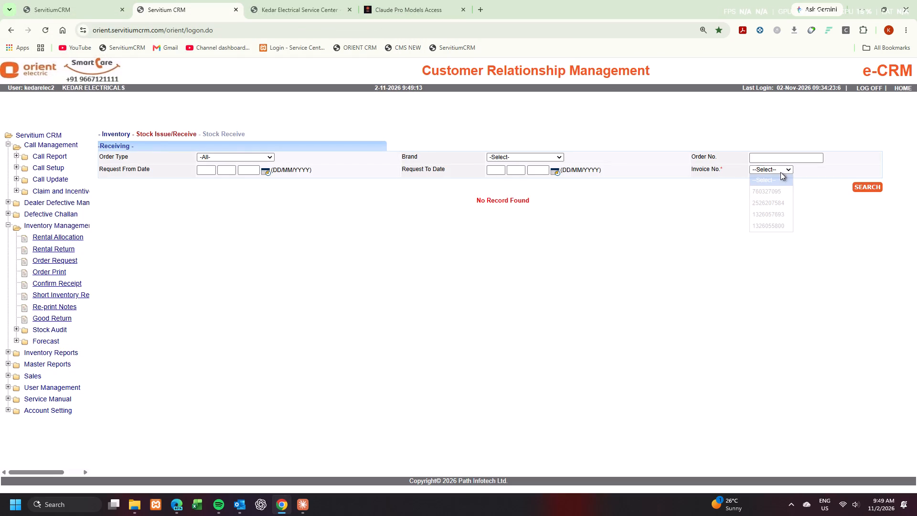
click(777, 226)
click(882, 189)
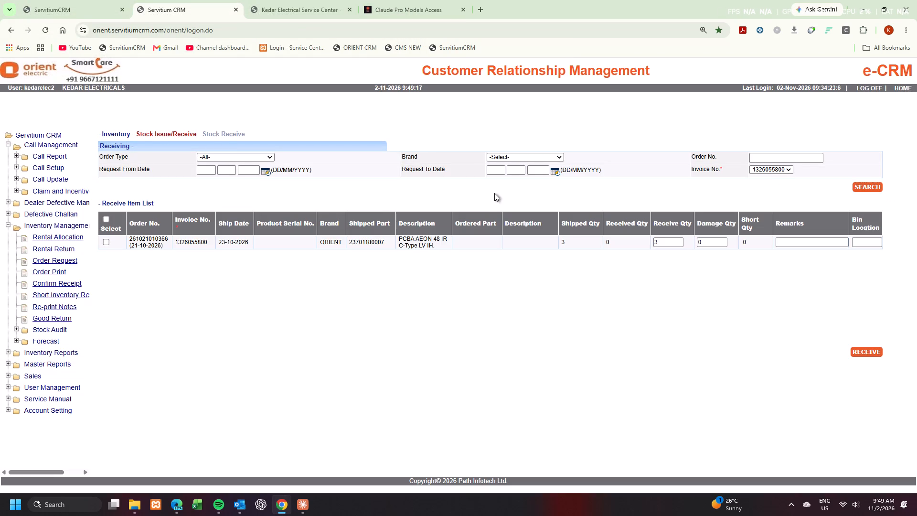
click(281, 0)
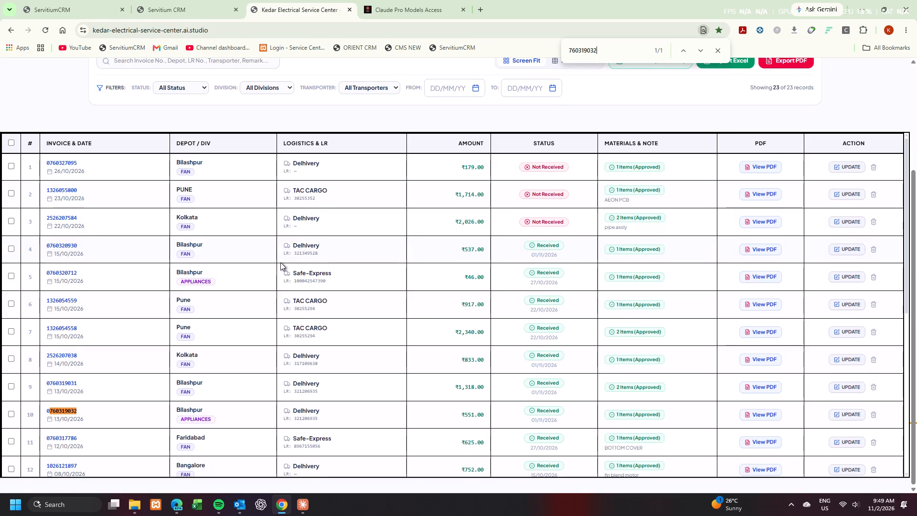
scroll(280, 262, up, 3)
click(183, 232)
click(181, 263)
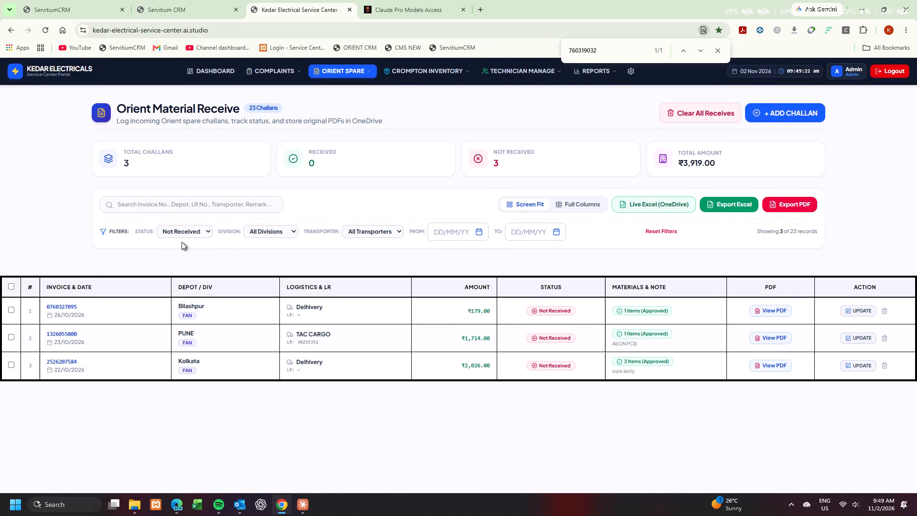
click(182, 0)
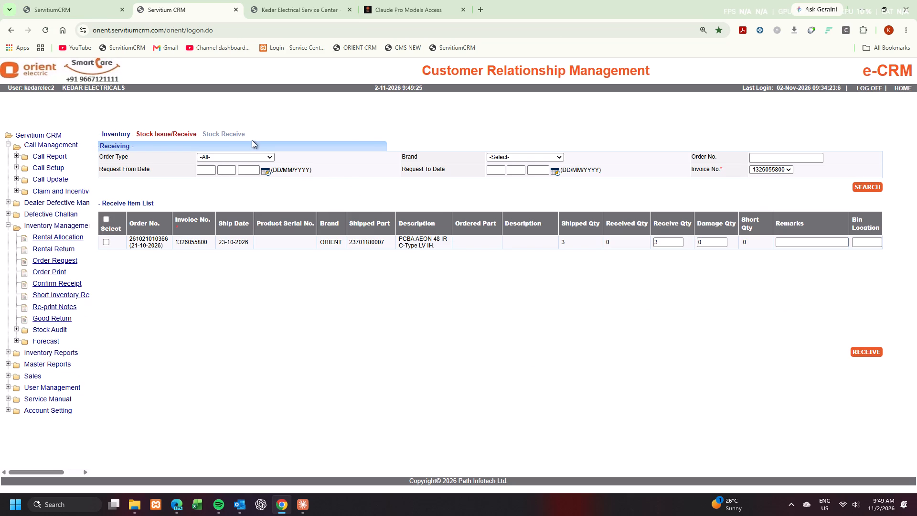
click(256, 0)
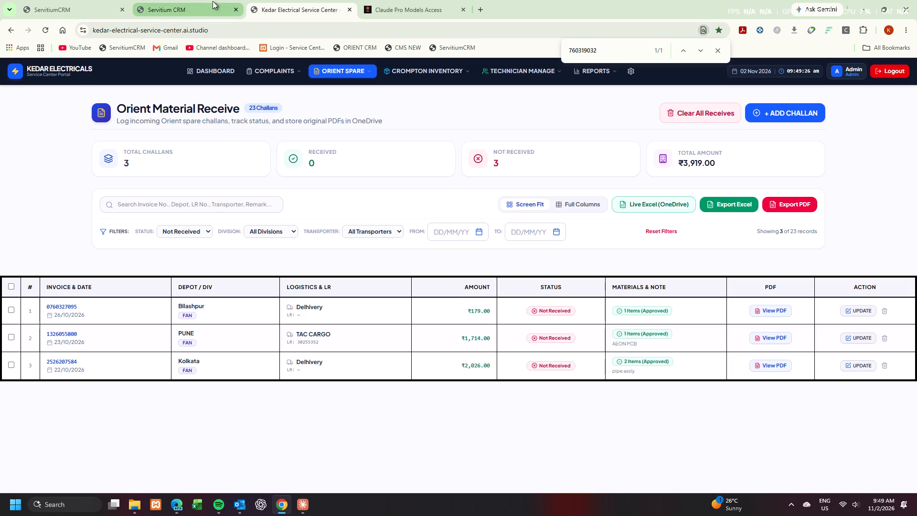